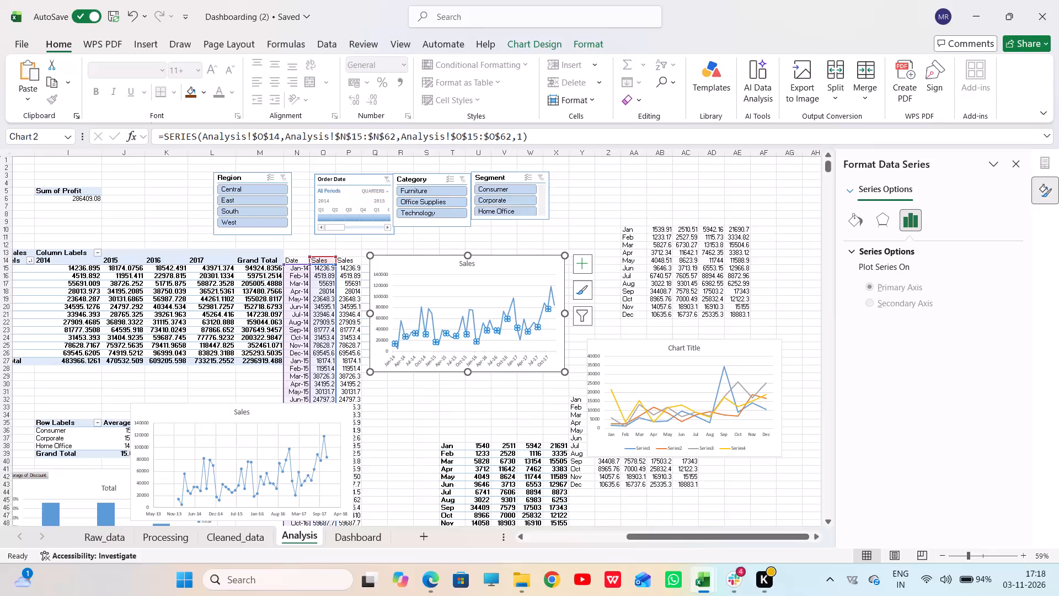
# Look over the Dashboard sheet's charts and slicers, and return to the Analysis sheet.
pyautogui.click(359, 535)
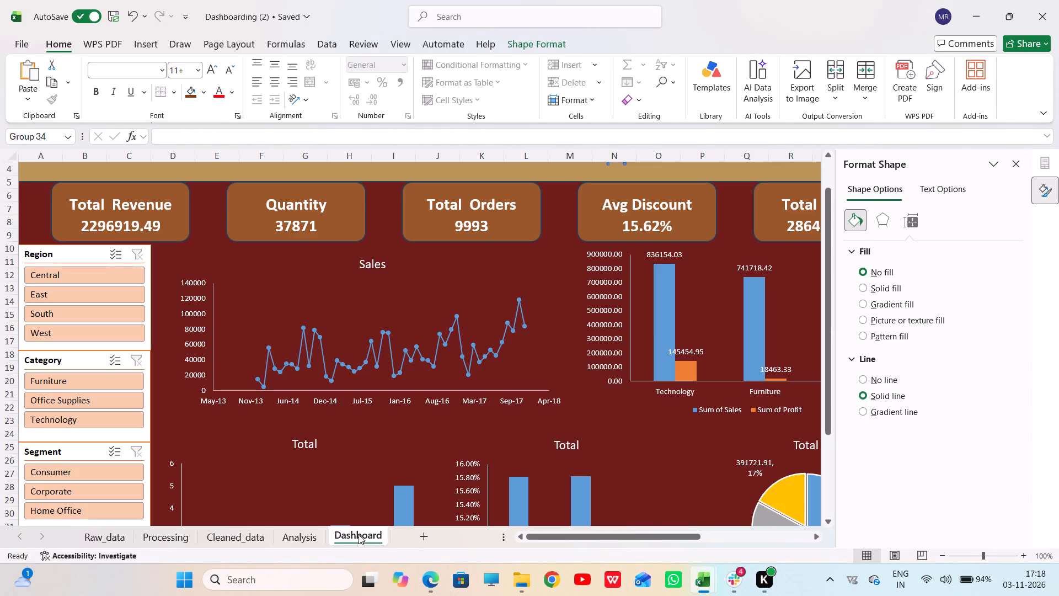
pyautogui.click(310, 534)
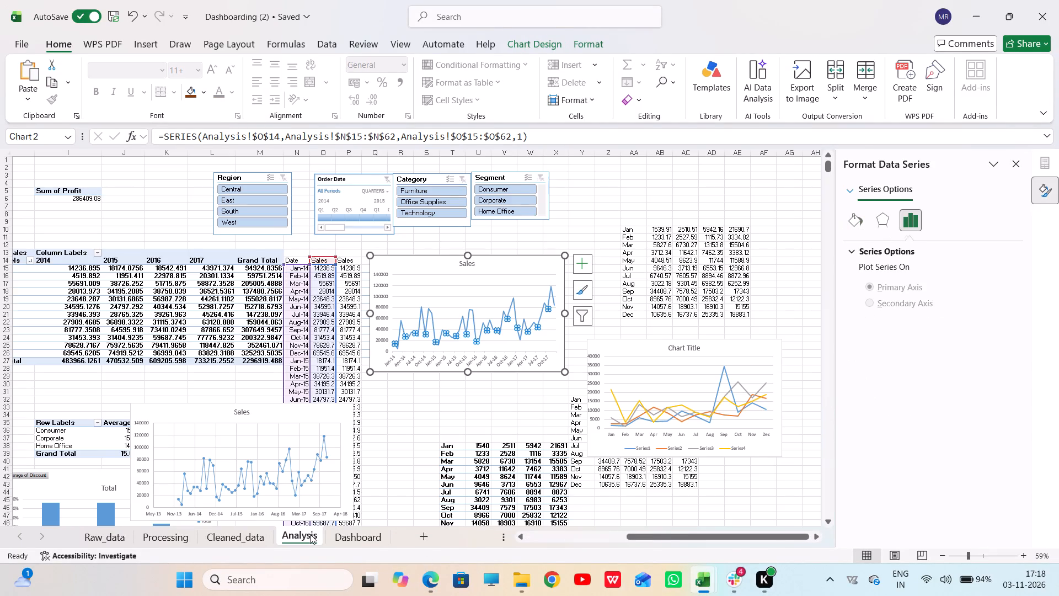
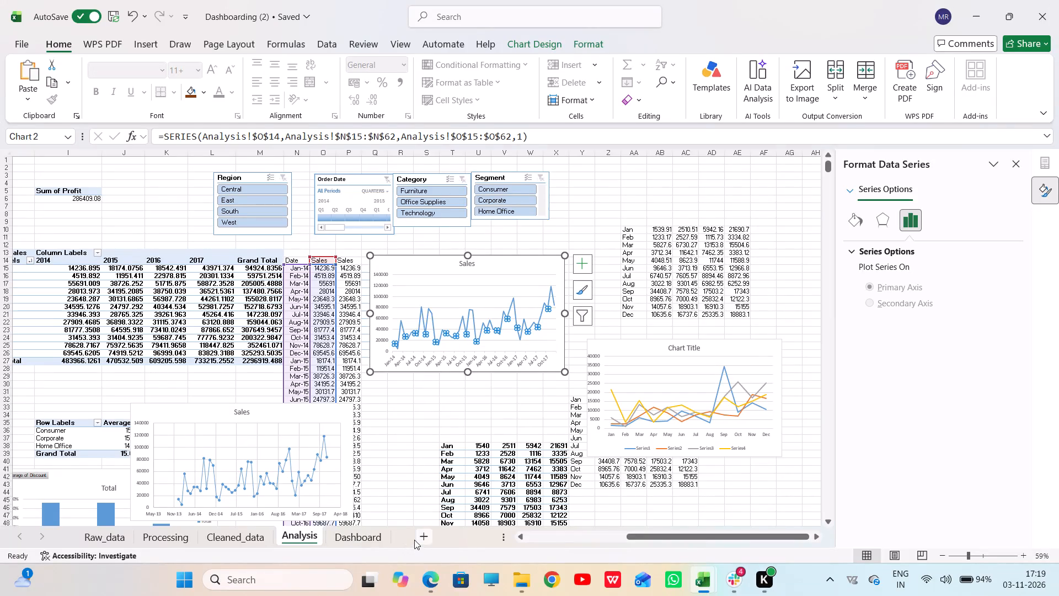
# Review the Dashboard sheet's KPI cards, charts and slicers at a reduced zoom, and return to the Analysis sheet.
pyautogui.click(372, 533)
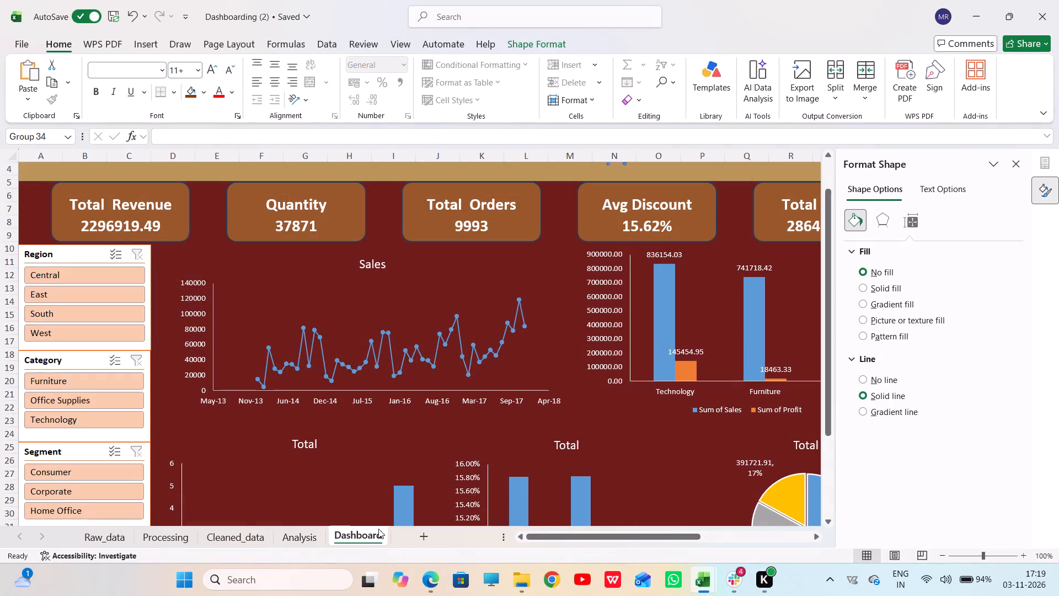
pyautogui.scroll(-2, 531, 406)
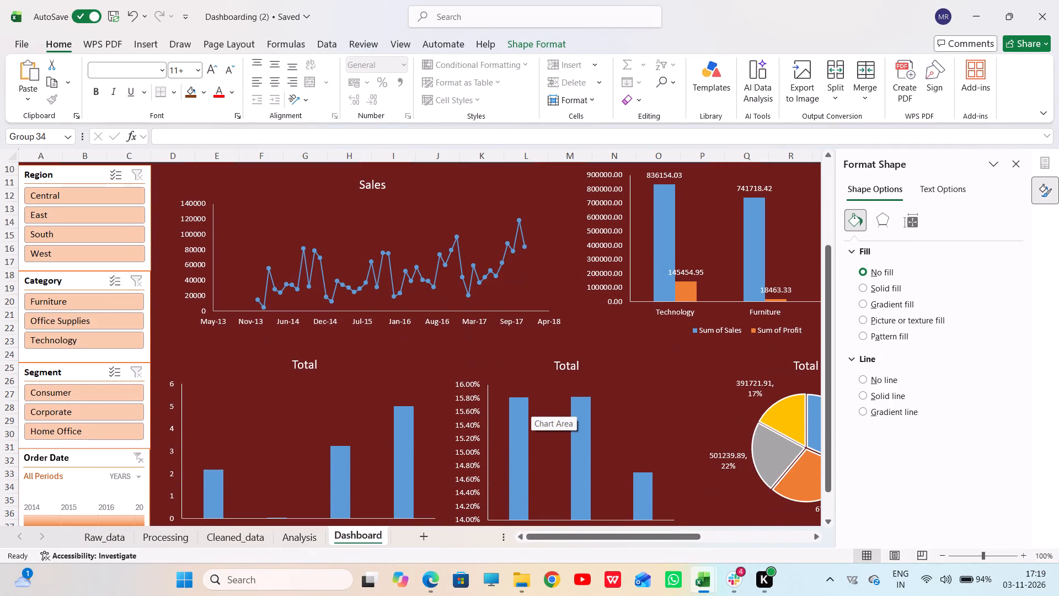
pyautogui.scroll(4, 531, 406)
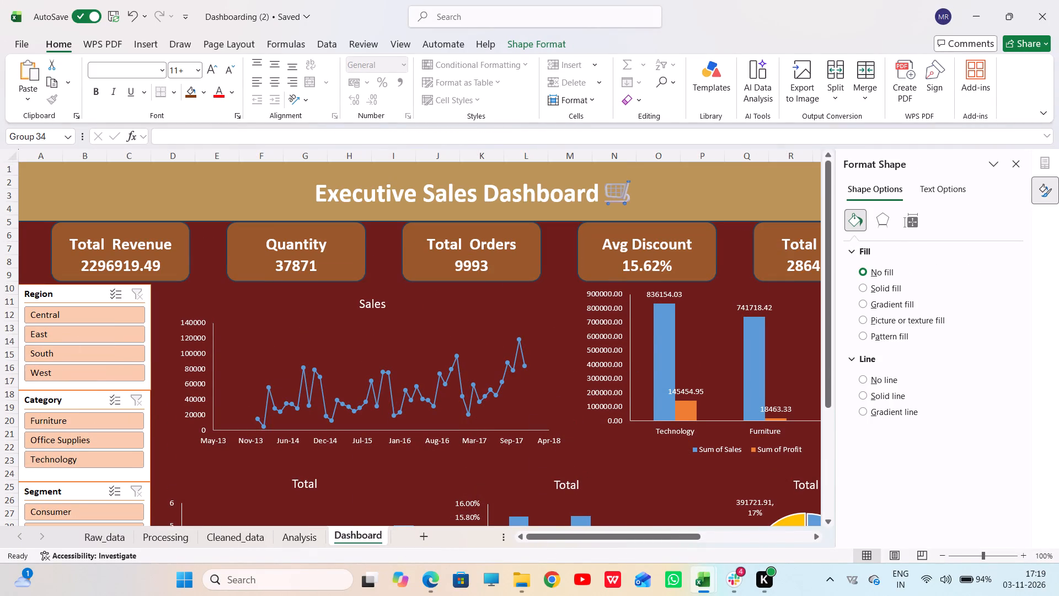
pyautogui.scroll(-2, 633, 349)
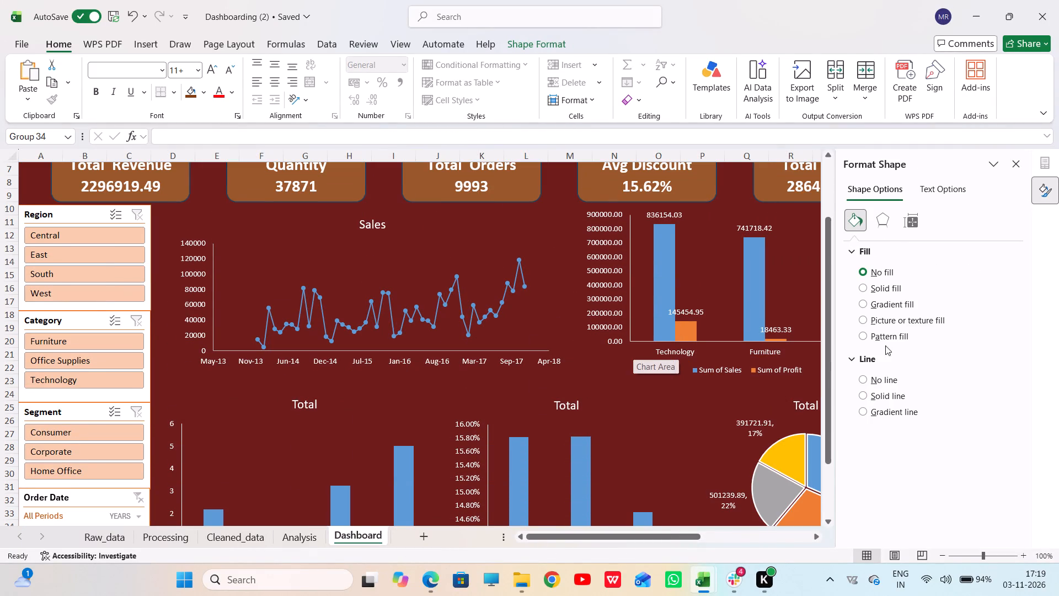
pyautogui.click(938, 556)
pyautogui.click(938, 556)
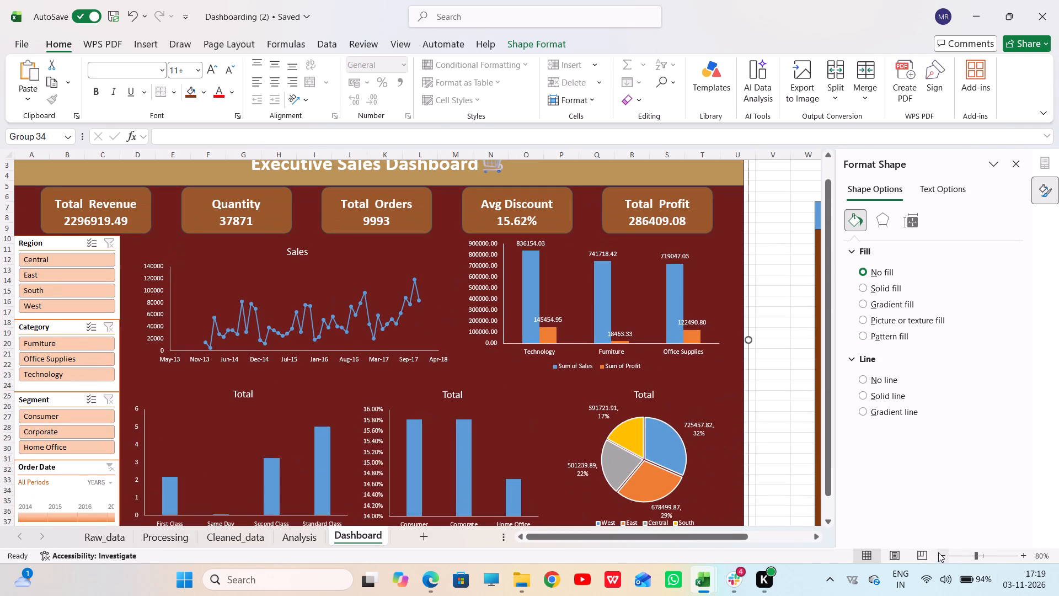
pyautogui.click(1023, 555)
pyautogui.click(295, 531)
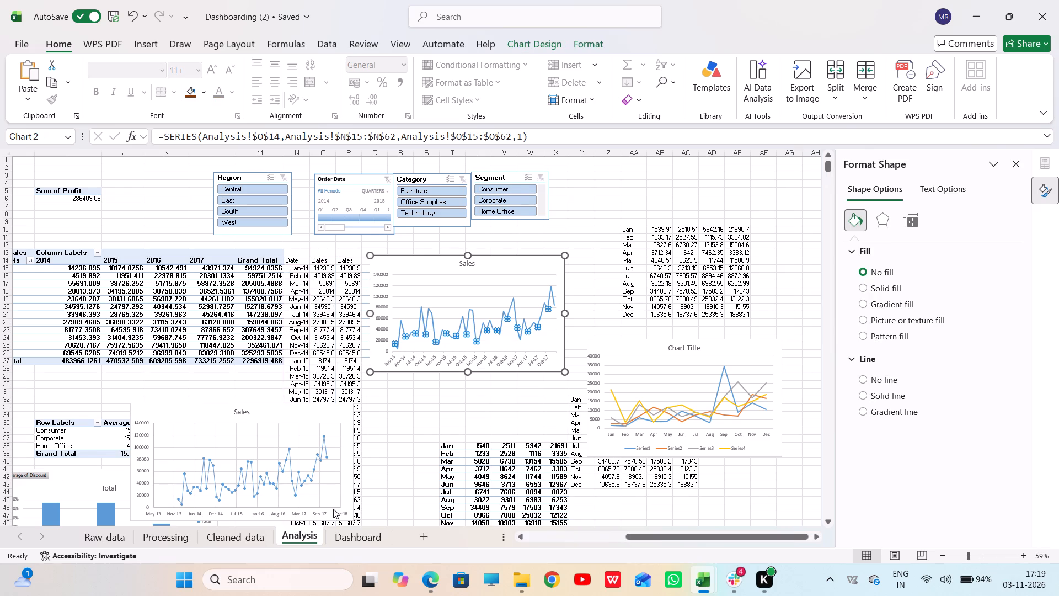
# Move the four-series line chart on the Analysis sheet to about columns Z to AG, overlapping the lower rows of the upper monthly table.
pyautogui.scroll(3, 677, 403)
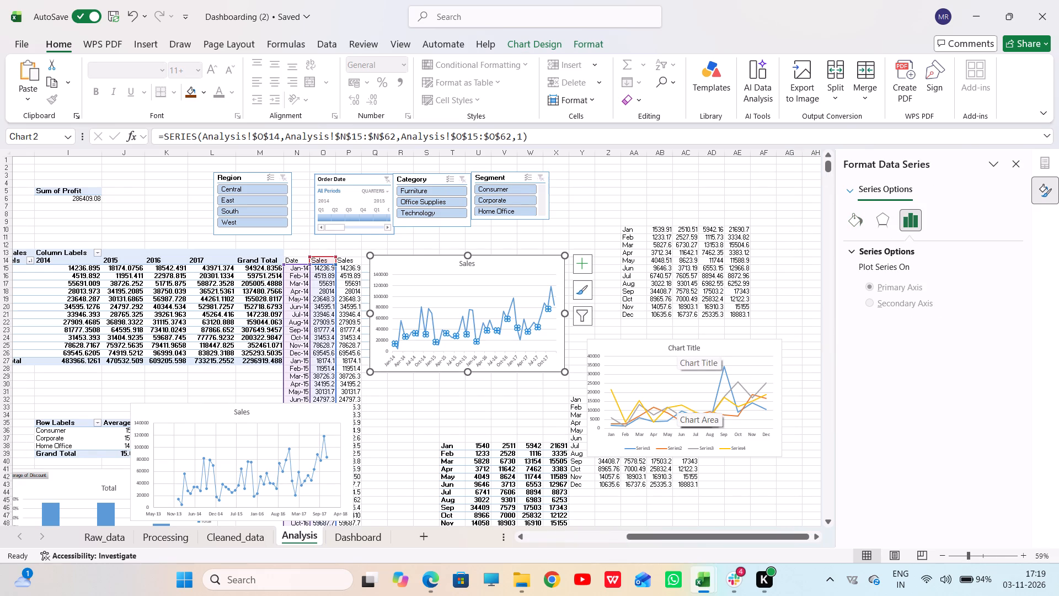
pyautogui.moveTo(691, 383); pyautogui.dragTo(702, 294)
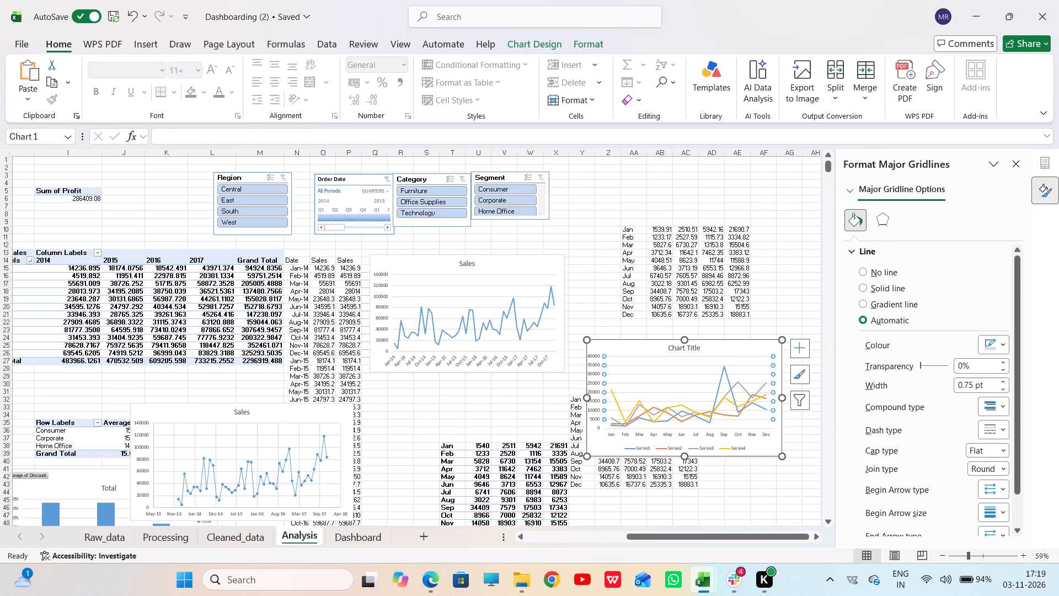
pyautogui.moveTo(698, 370); pyautogui.dragTo(695, 271)
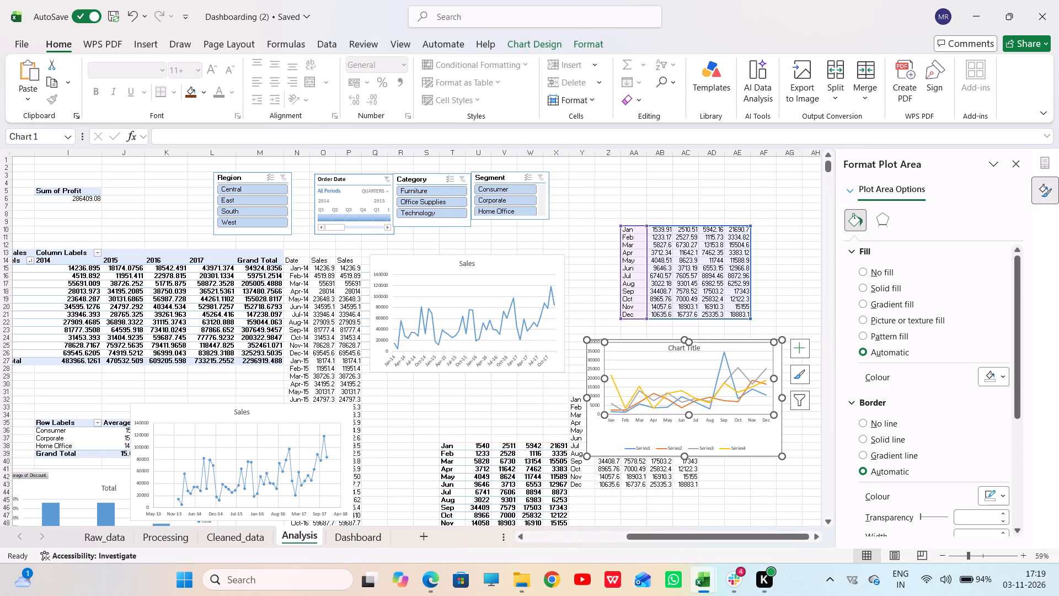
pyautogui.click(779, 297)
pyautogui.moveTo(689, 380); pyautogui.dragTo(693, 332)
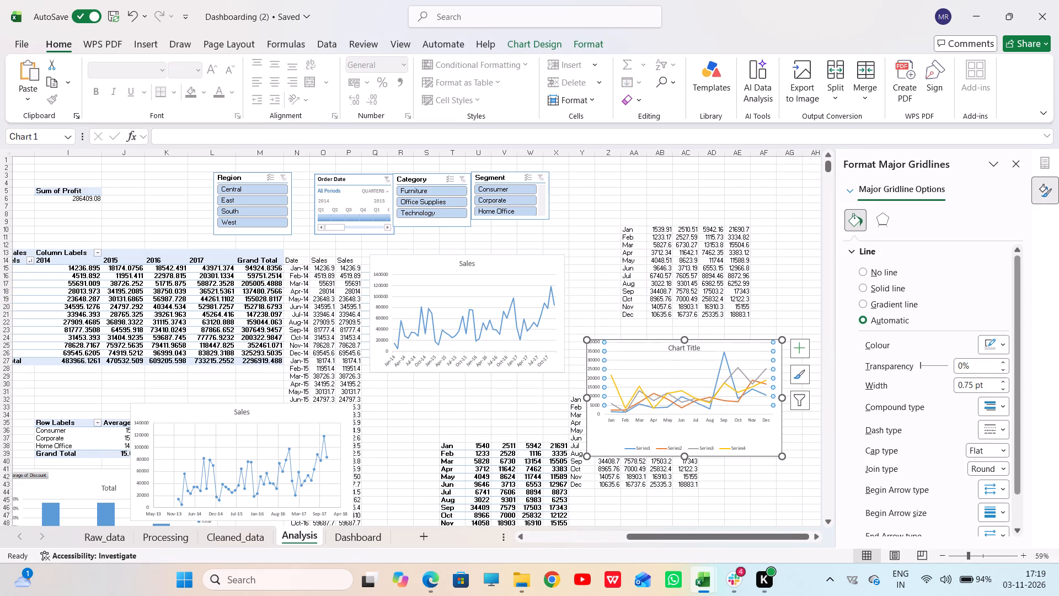
pyautogui.click(795, 299)
pyautogui.click(620, 344)
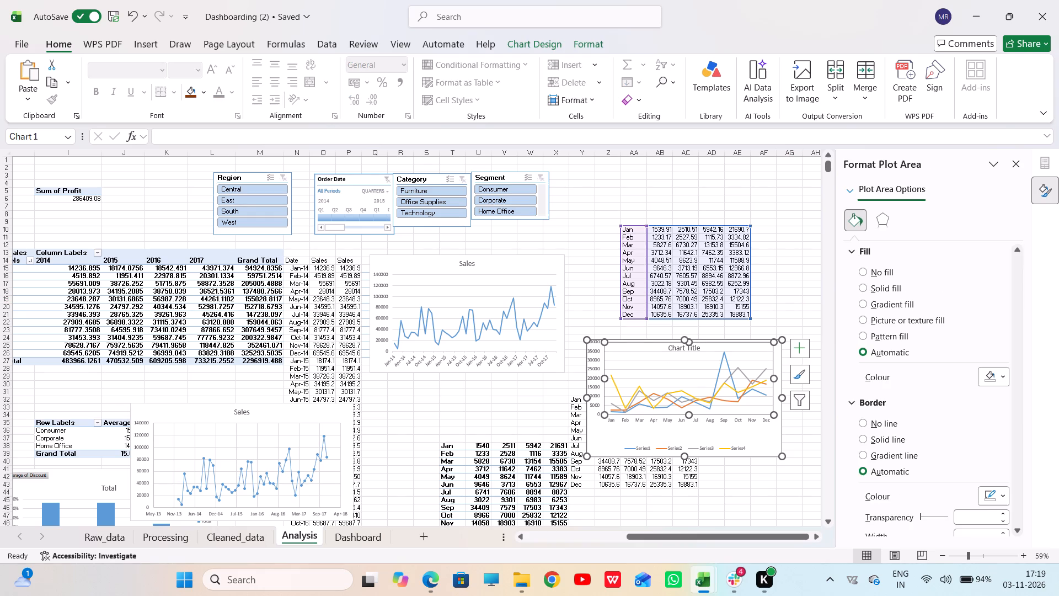
pyautogui.click(598, 435)
pyautogui.moveTo(601, 438); pyautogui.dragTo(606, 397)
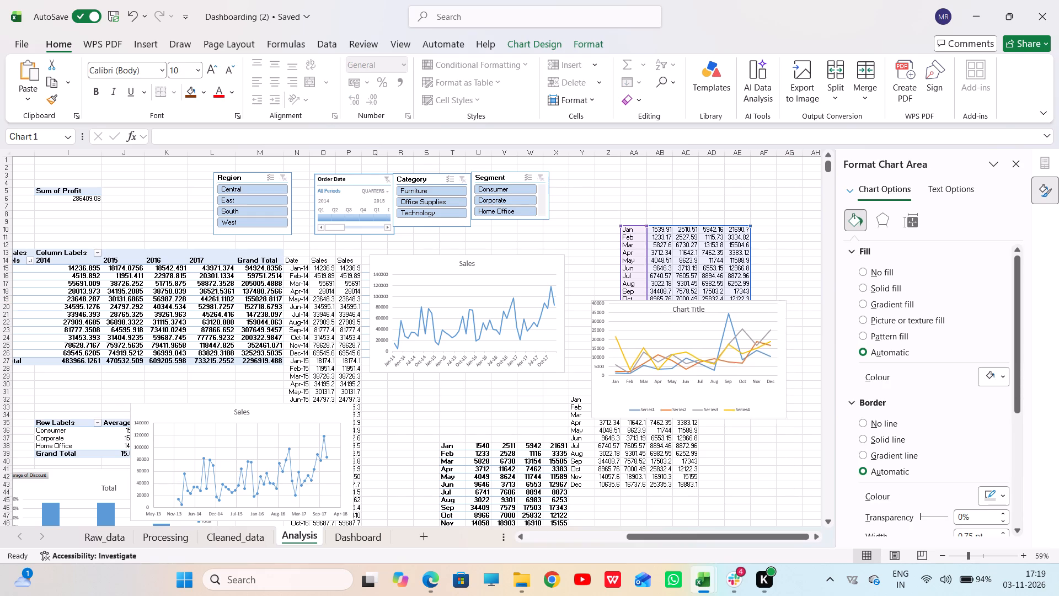
pyautogui.moveTo(606, 397); pyautogui.dragTo(623, 318)
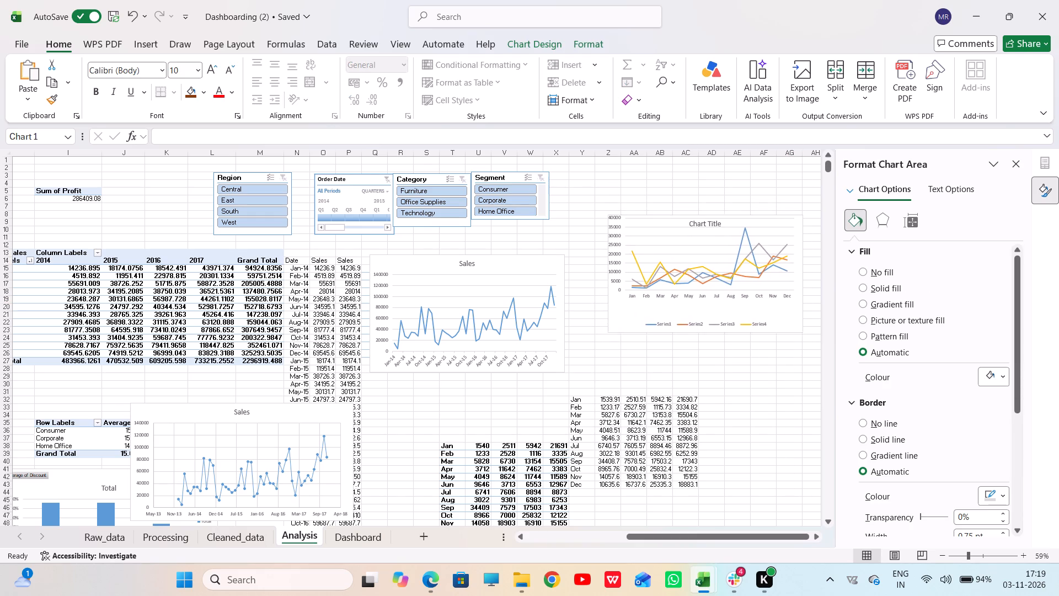
pyautogui.moveTo(623, 318); pyautogui.dragTo(627, 381)
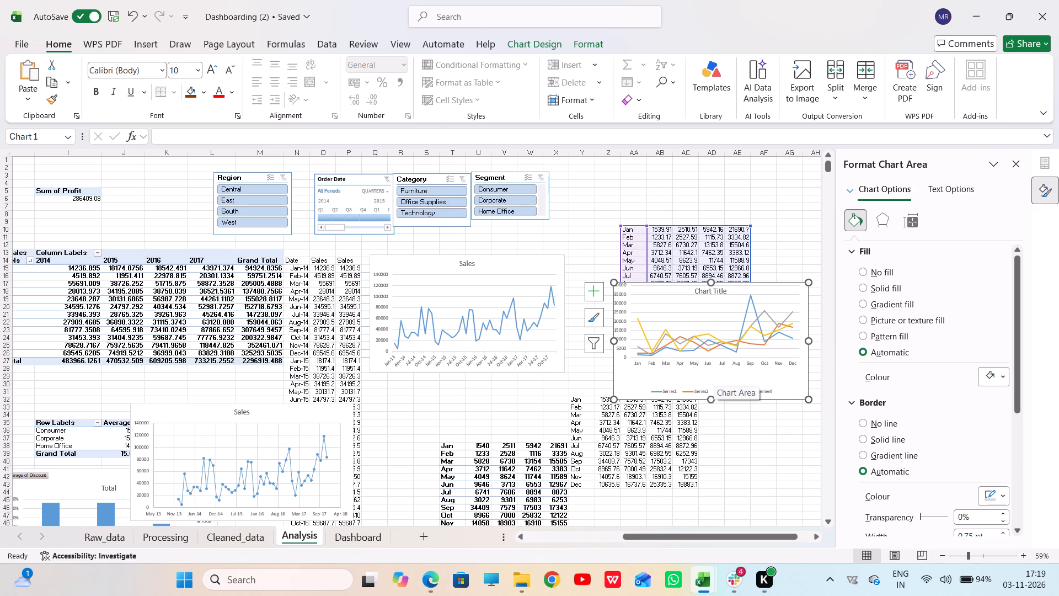
# Look through the chart area's fill and border formatting options for the four-series line chart.
pyautogui.scroll(-1, 875, 349)
pyautogui.scroll(5, 875, 349)
pyautogui.scroll(-8, 875, 349)
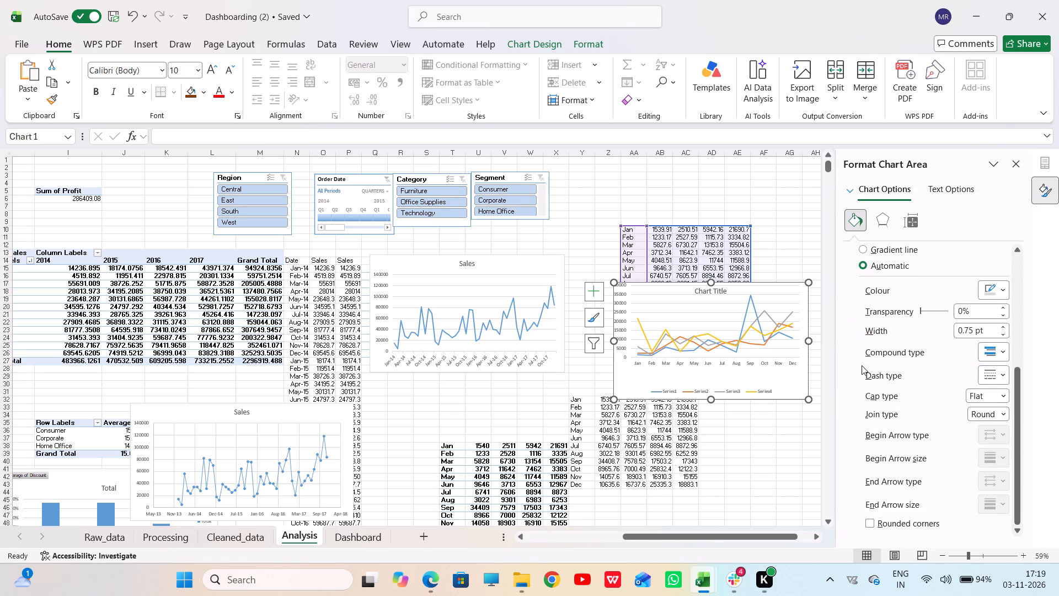
pyautogui.scroll(3, 856, 391)
pyautogui.click(784, 217)
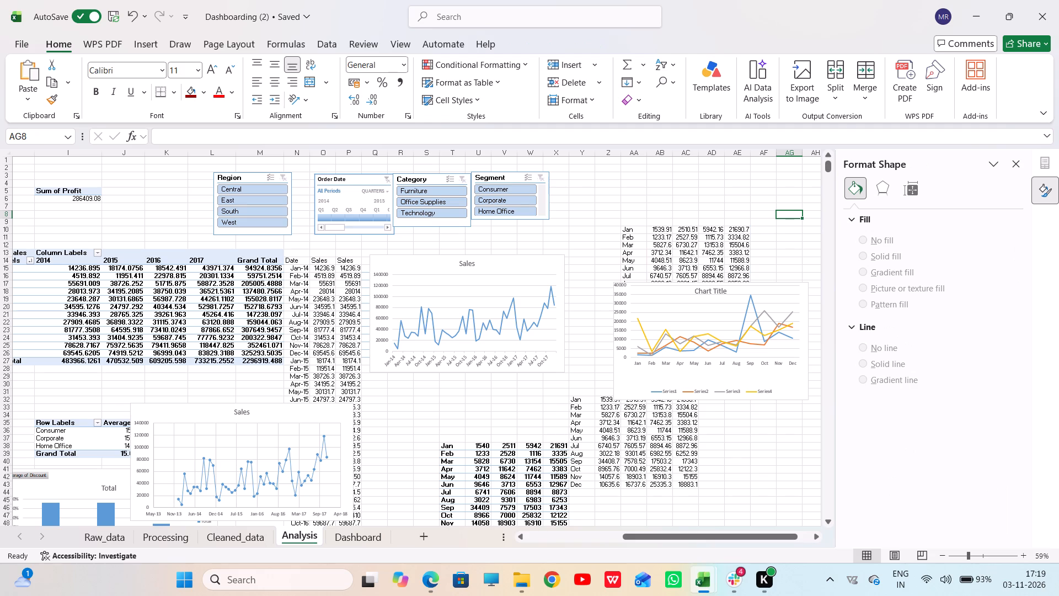
# Adjust the chart area border's transparency on the four-series line chart, and deselect the chart.
pyautogui.click(751, 335)
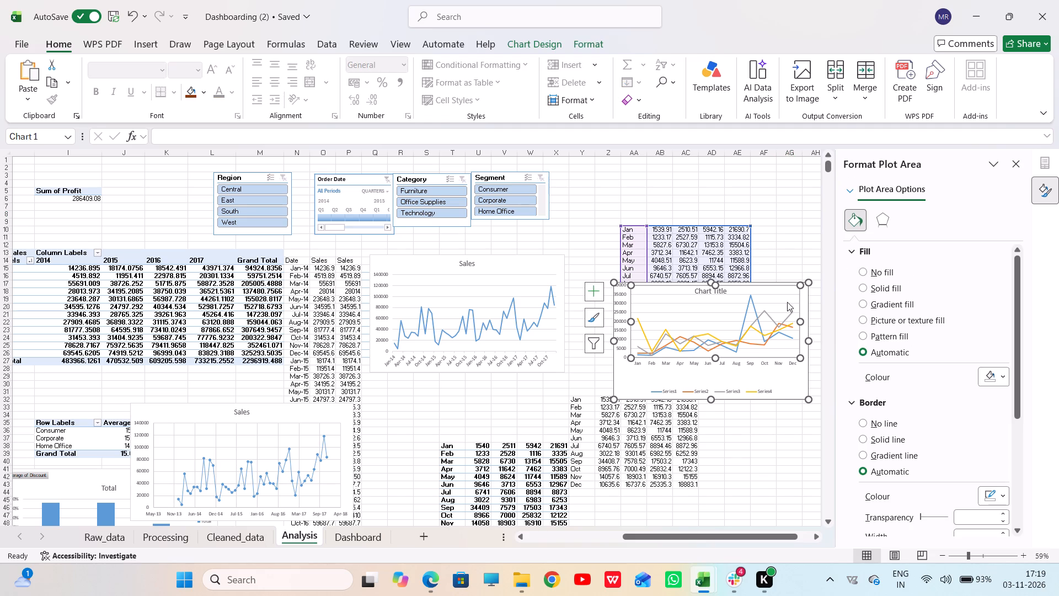
pyautogui.click(633, 385)
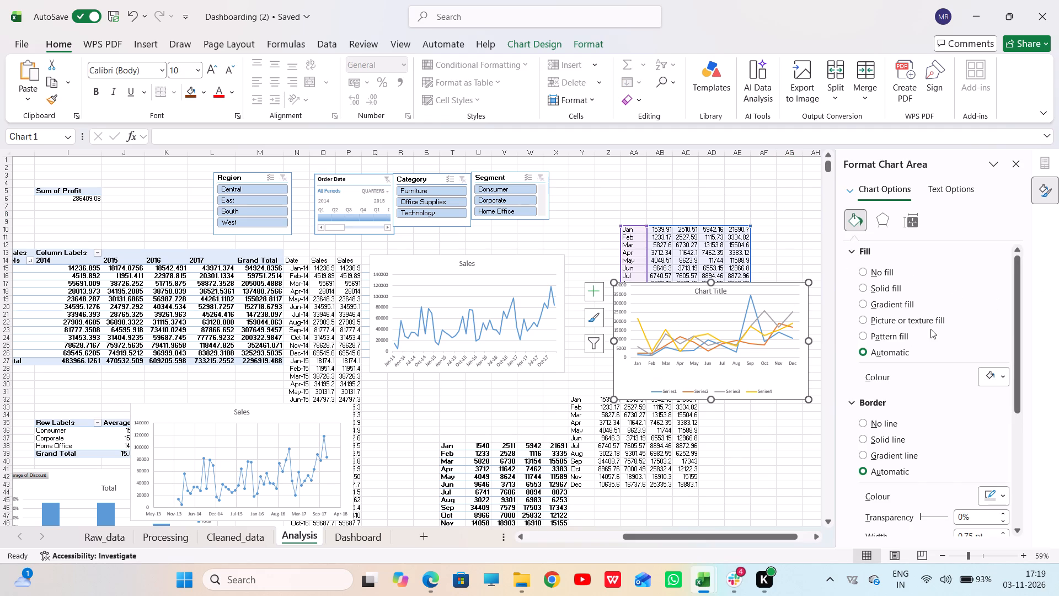
pyautogui.scroll(-6, 928, 328)
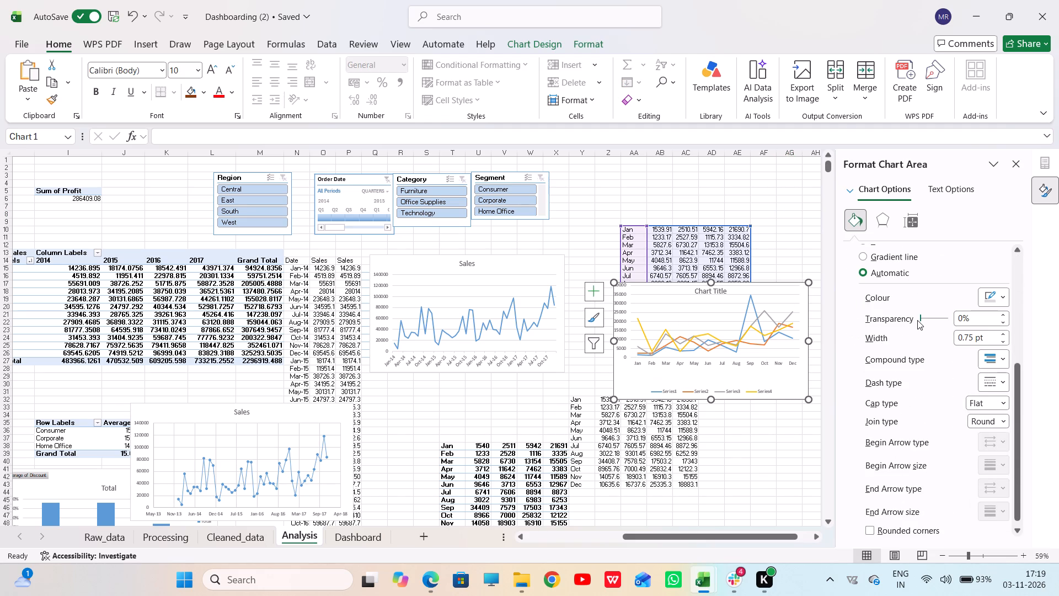
pyautogui.scroll(-5, 917, 319)
pyautogui.scroll(3, 920, 314)
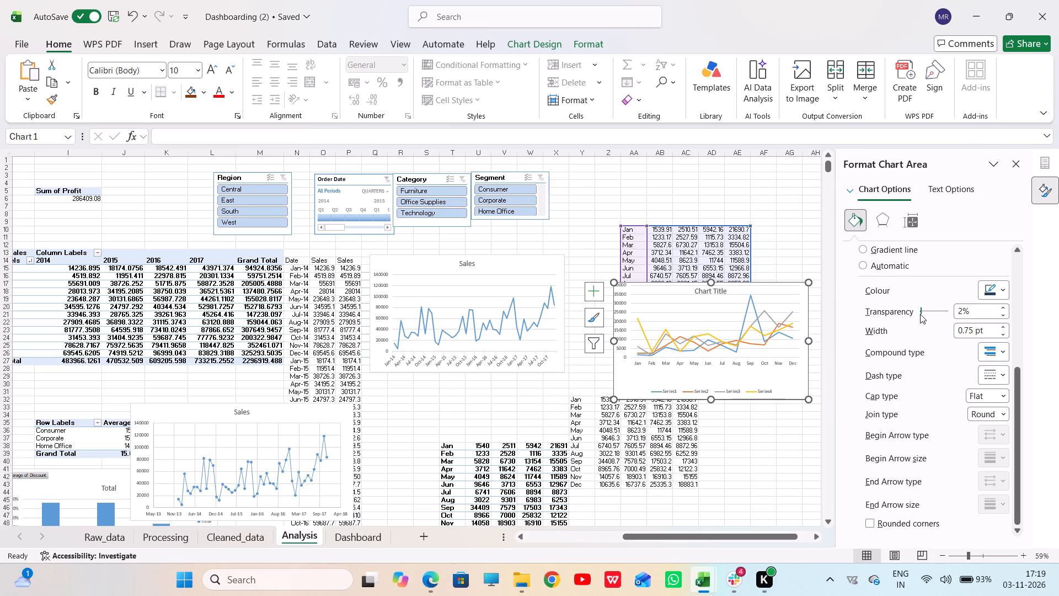
pyautogui.scroll(1, 920, 314)
pyautogui.scroll(-3, 922, 309)
pyautogui.click(784, 217)
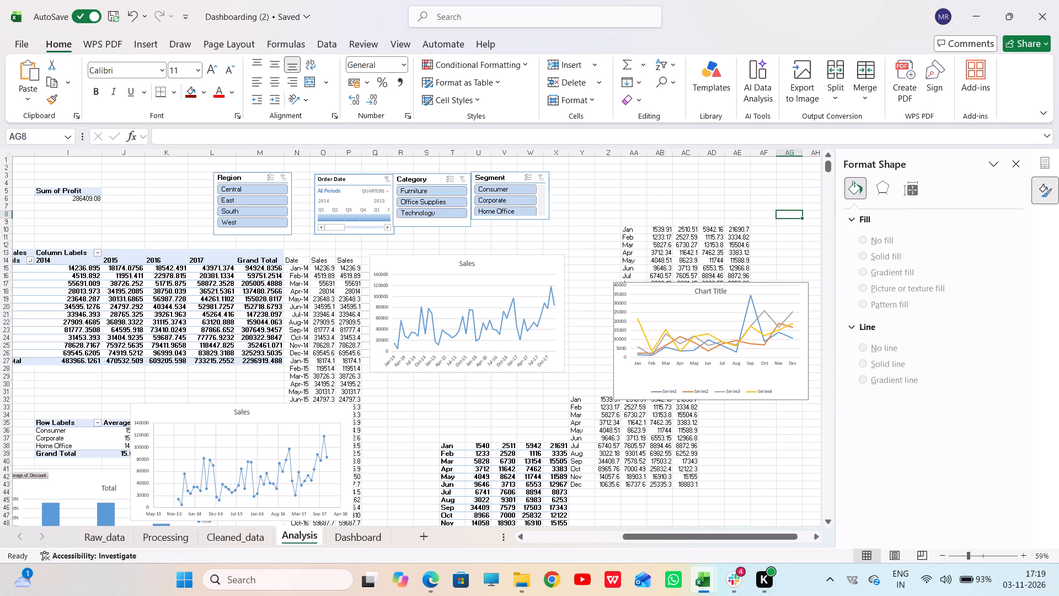
pyautogui.click(679, 170)
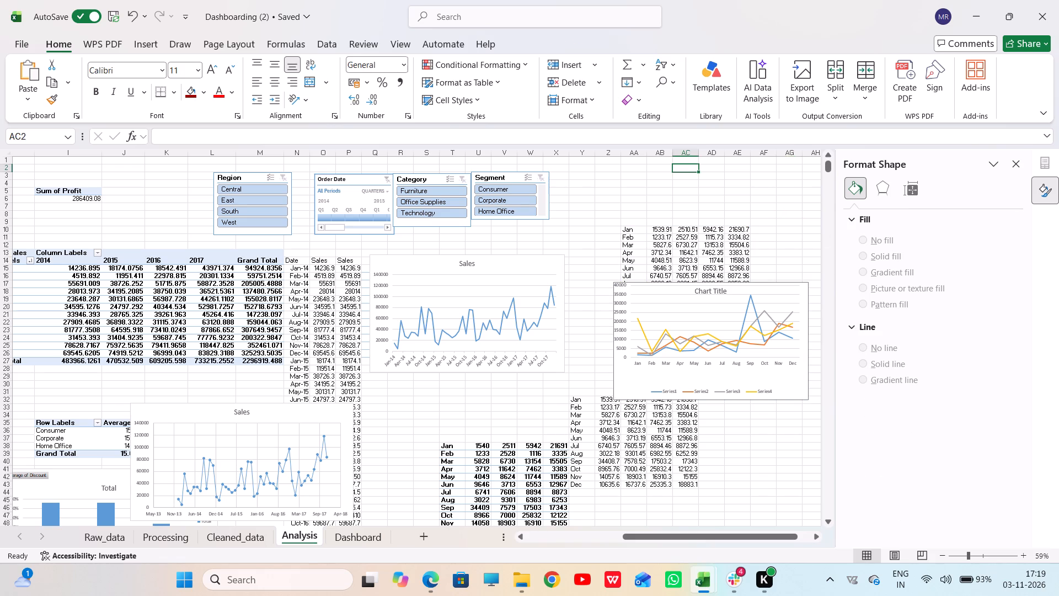
# Try the Segment slicer with Corporate, Consumer and Home Office in turn, leaving it filtered to Corporate.
pyautogui.click(515, 195)
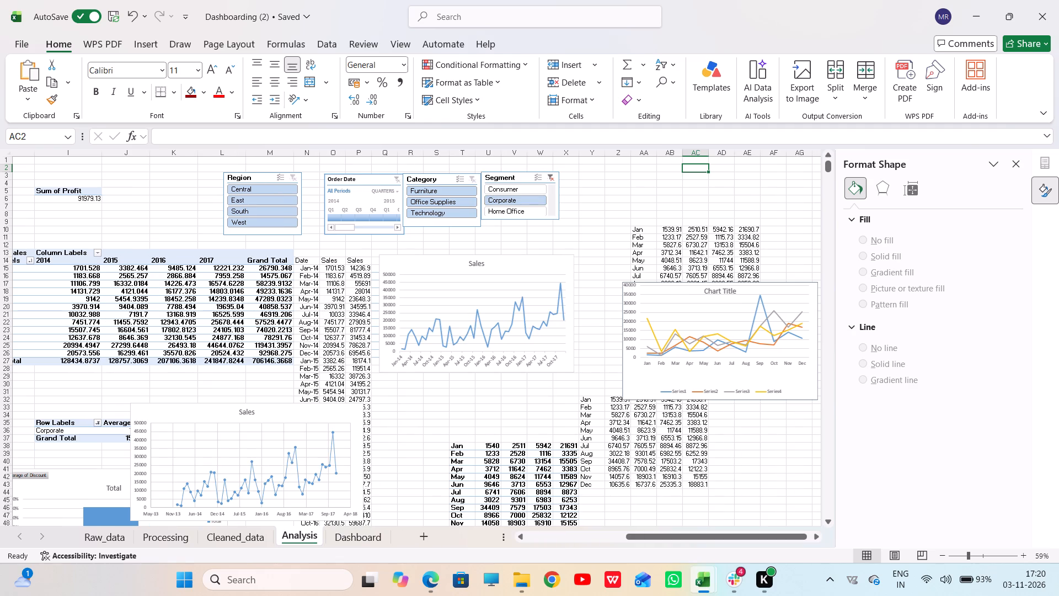
pyautogui.click(519, 186)
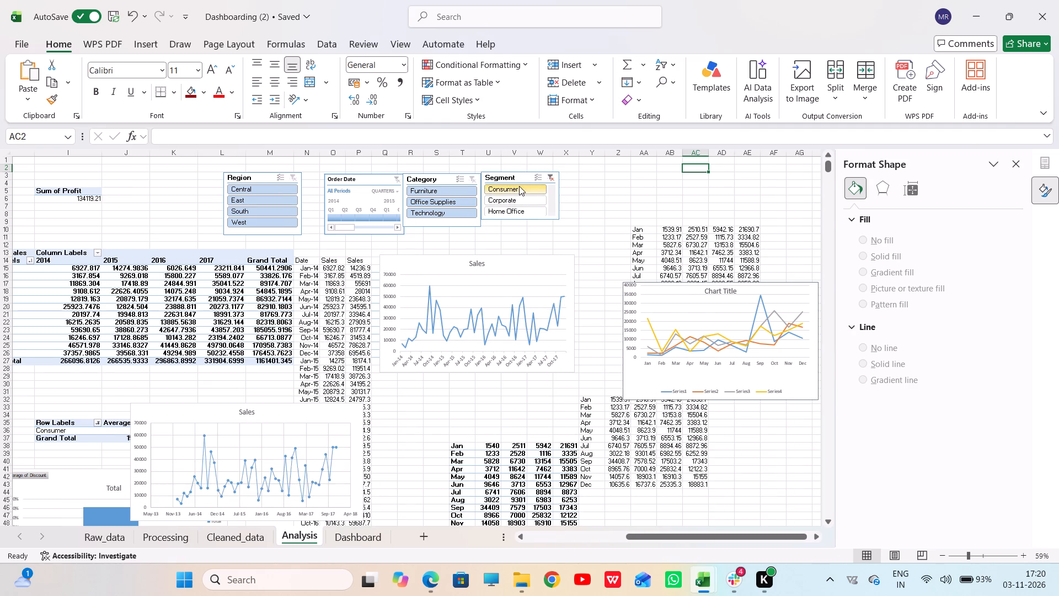
pyautogui.scroll(-1, 519, 186)
pyautogui.click(520, 186)
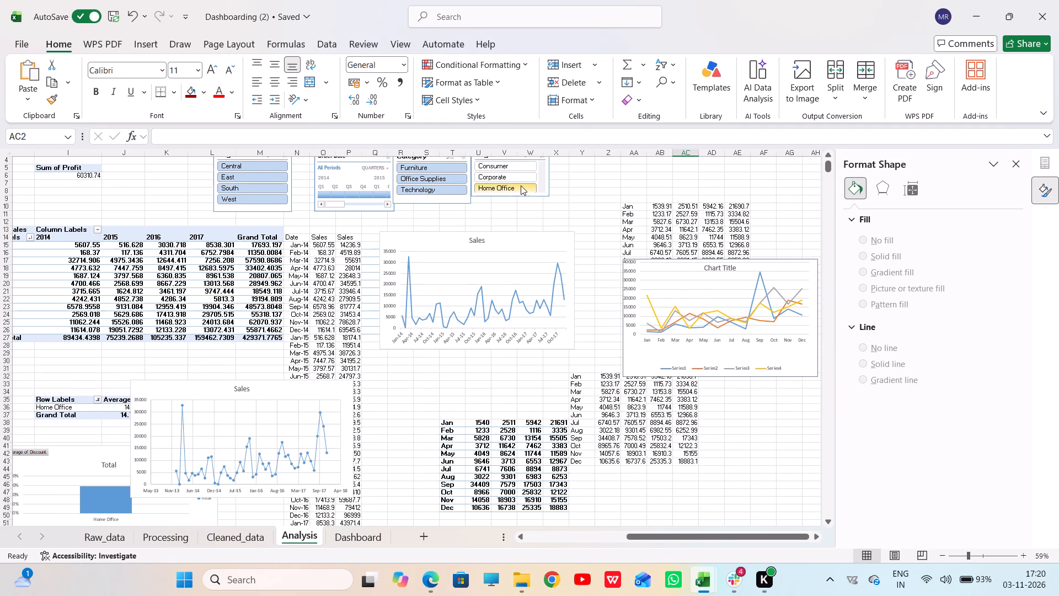
pyautogui.click(509, 178)
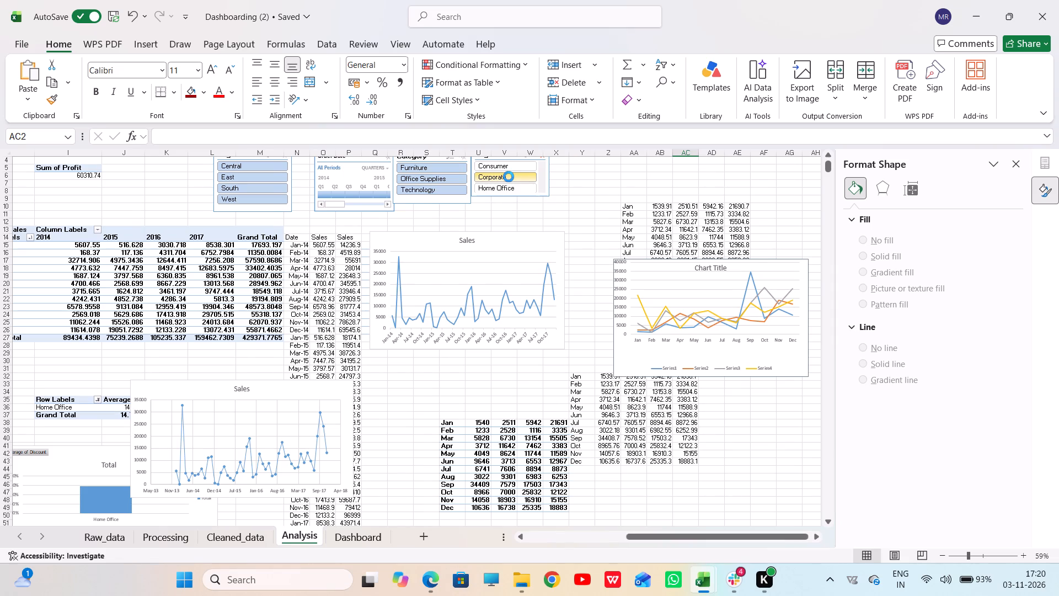
# Try the Category slicer with Technology, Office Supplies and Furniture in turn, leaving it filtered to Office Supplies.
pyautogui.click(441, 190)
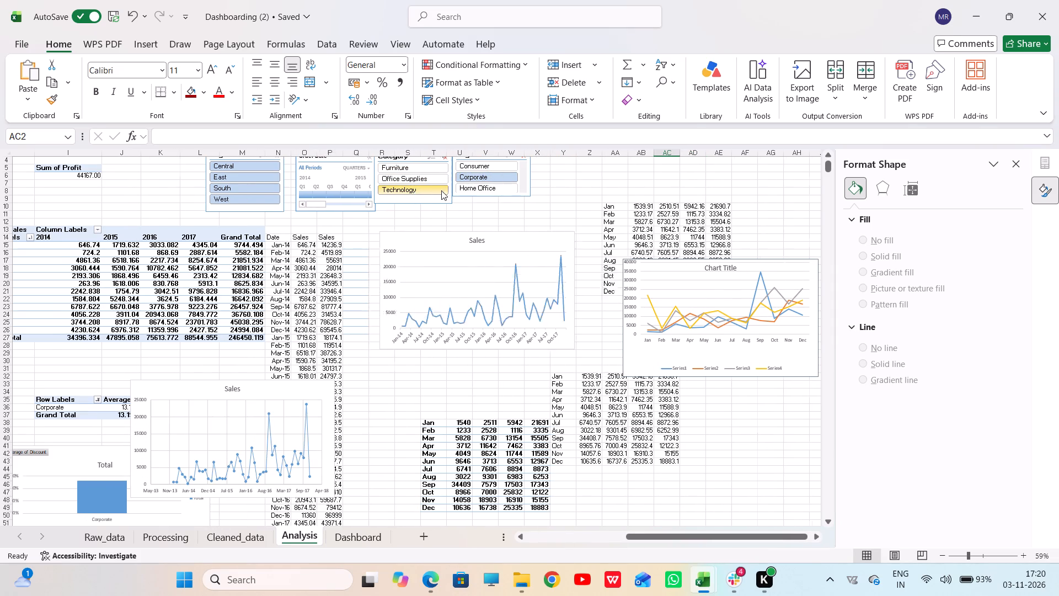
pyautogui.click(441, 178)
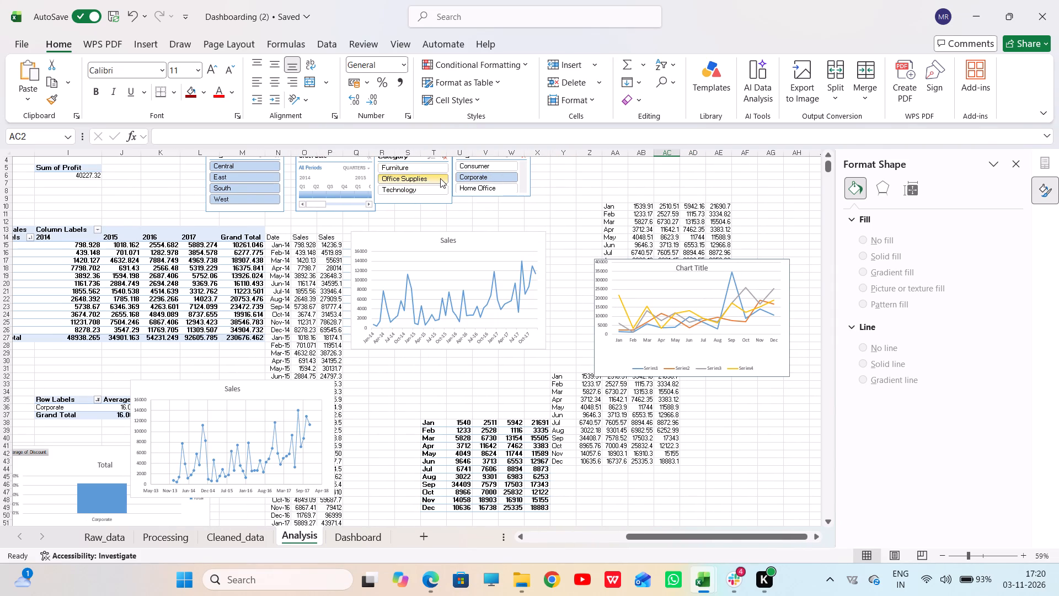
pyautogui.click(422, 168)
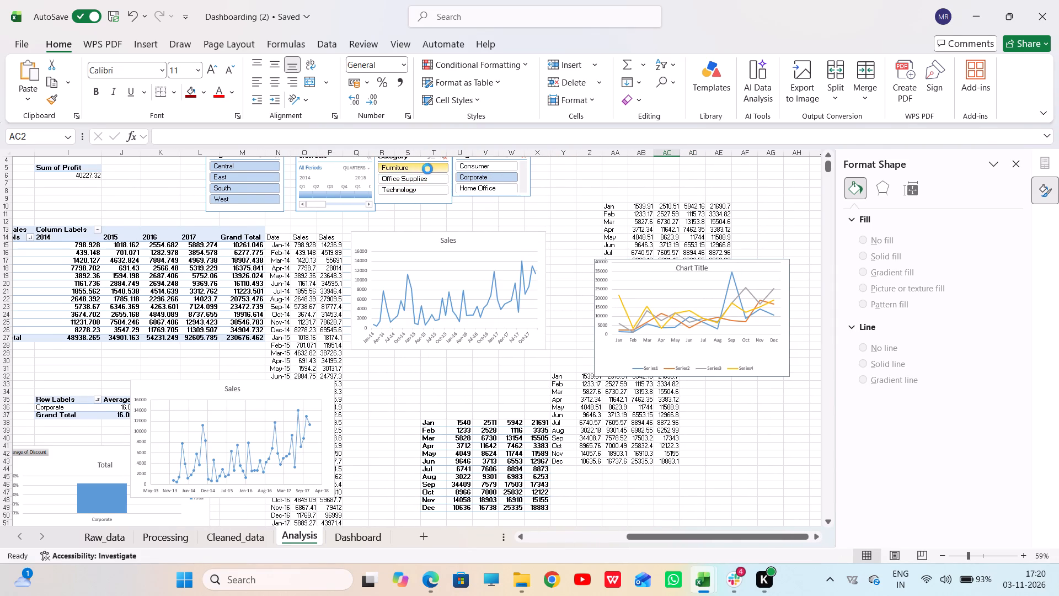
pyautogui.click(422, 187)
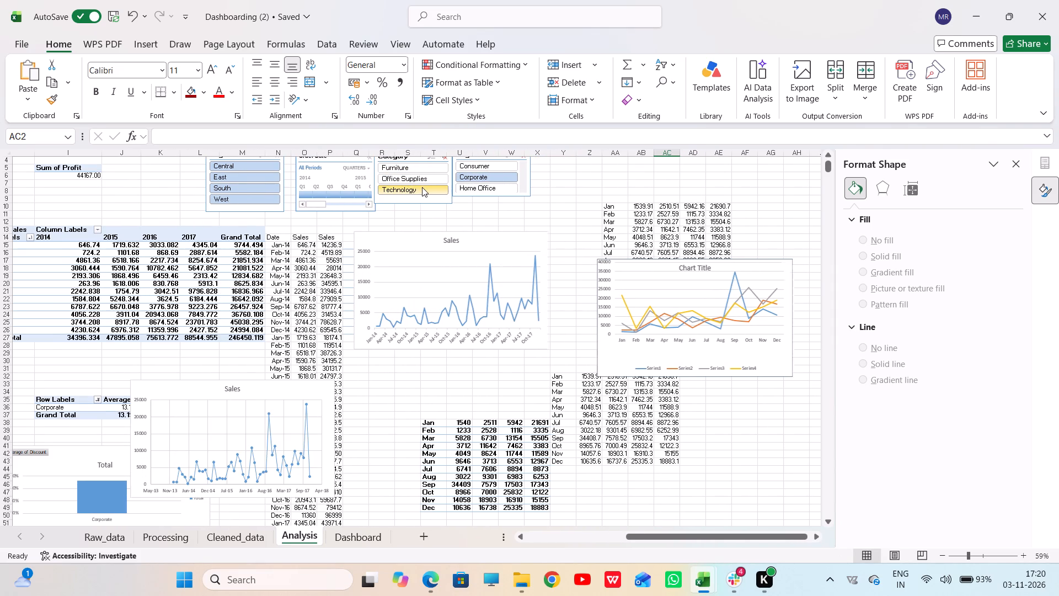
pyautogui.click(427, 176)
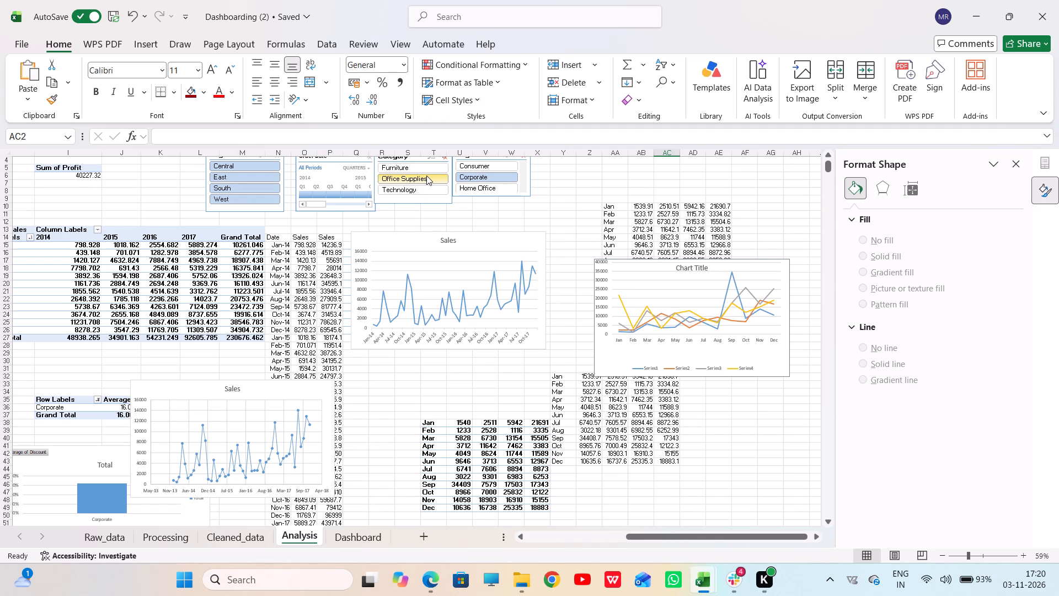
# Try the Region slicer with South, Central, West and East, leaving it filtered to East.
pyautogui.click(244, 185)
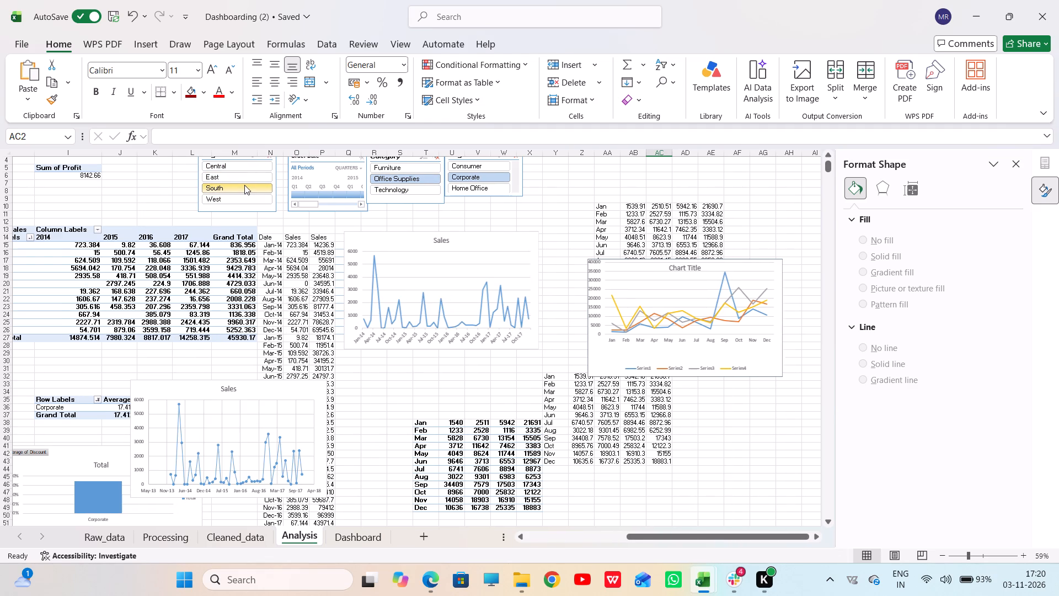
pyautogui.click(246, 164)
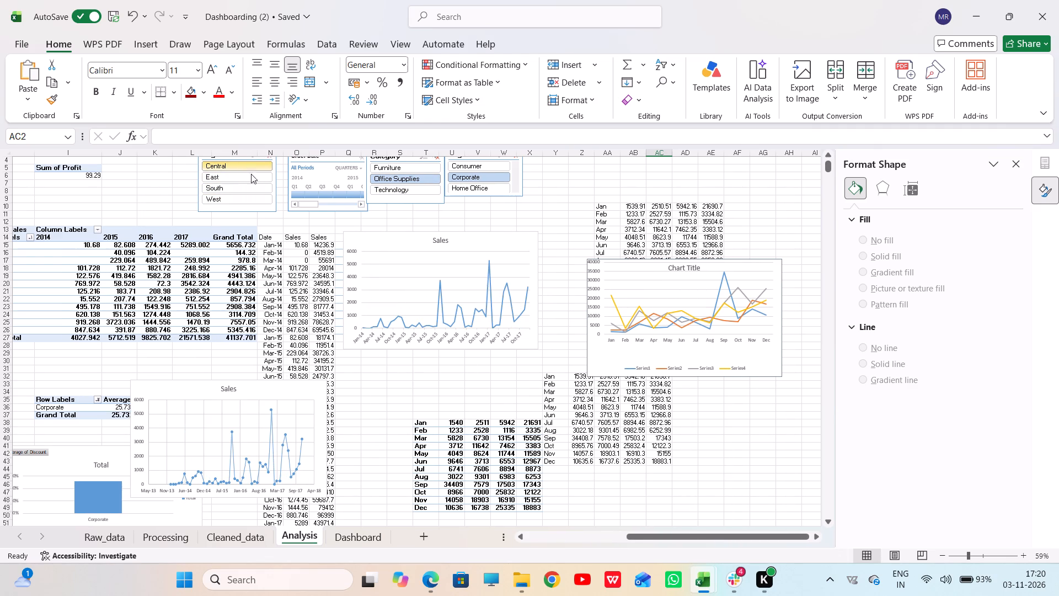
pyautogui.click(259, 195)
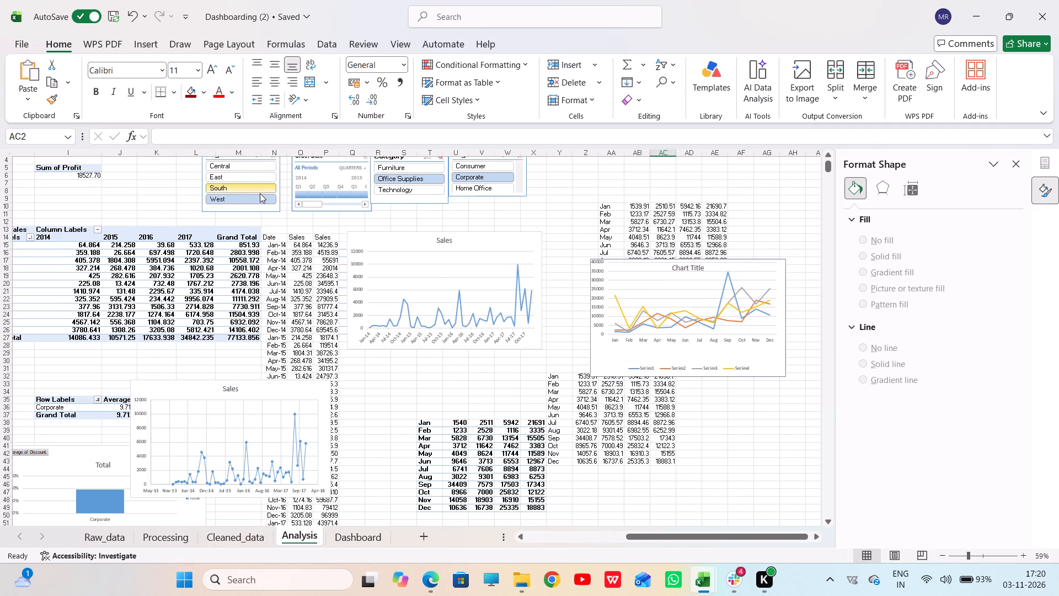
pyautogui.click(236, 189)
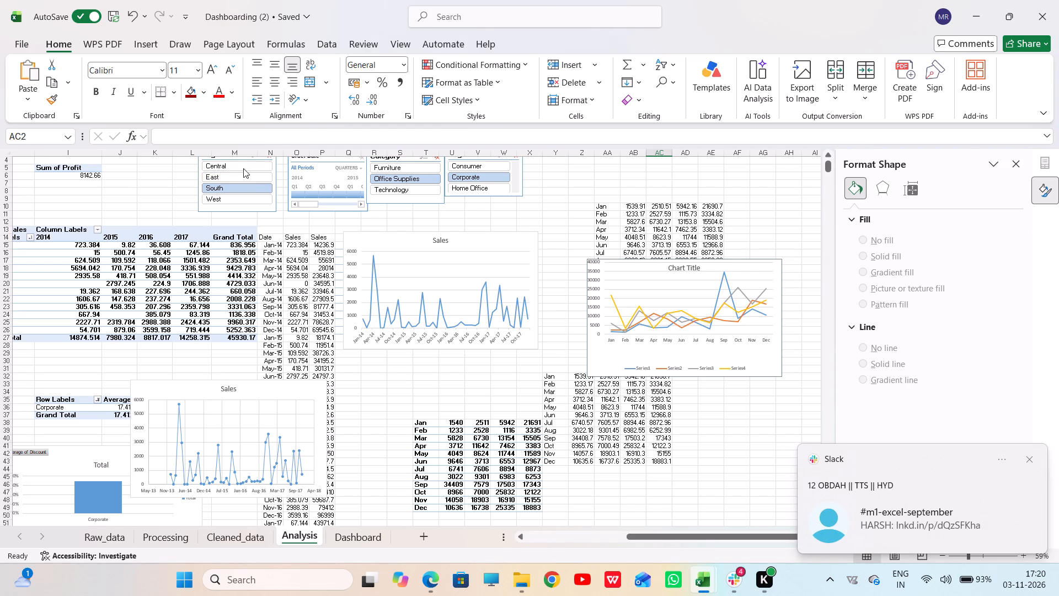
pyautogui.click(259, 167)
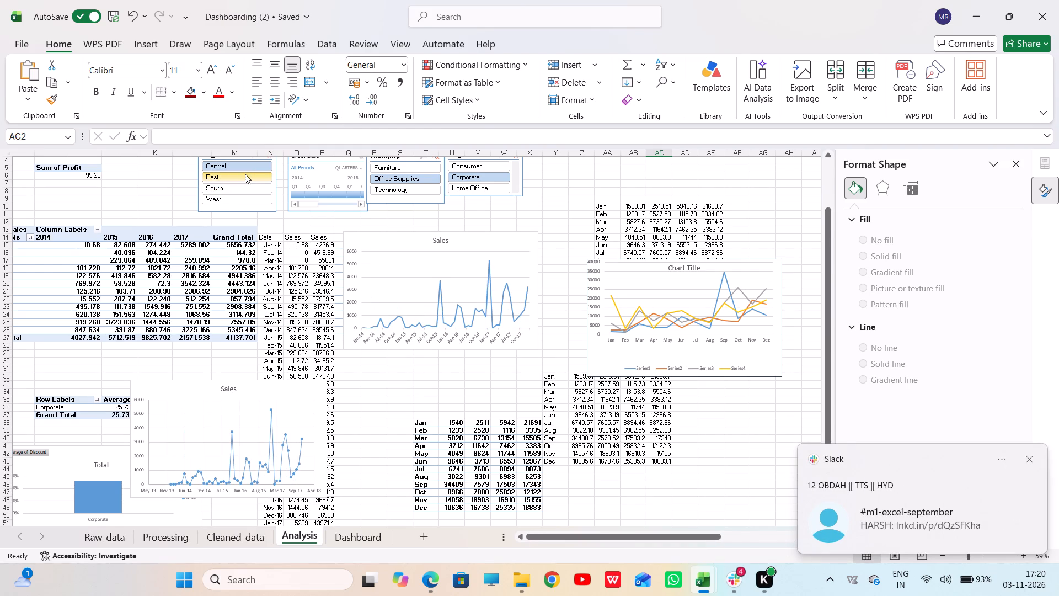
pyautogui.click(244, 176)
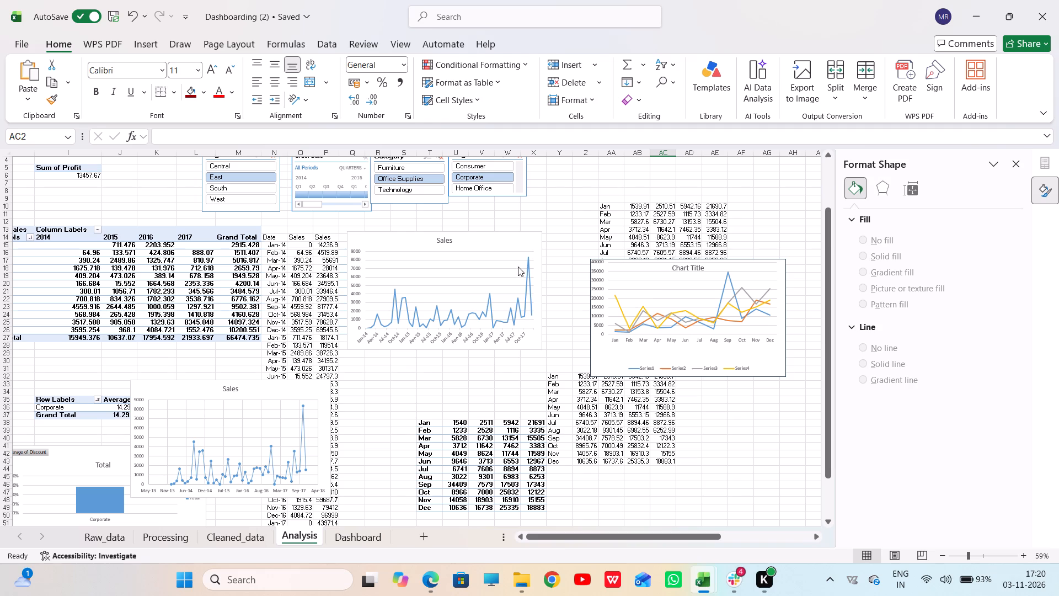
# Filter the Category slicer on the Analysis sheet to Furniture.
pyautogui.scroll(-1, 495, 259)
pyautogui.scroll(-2, 329, 296)
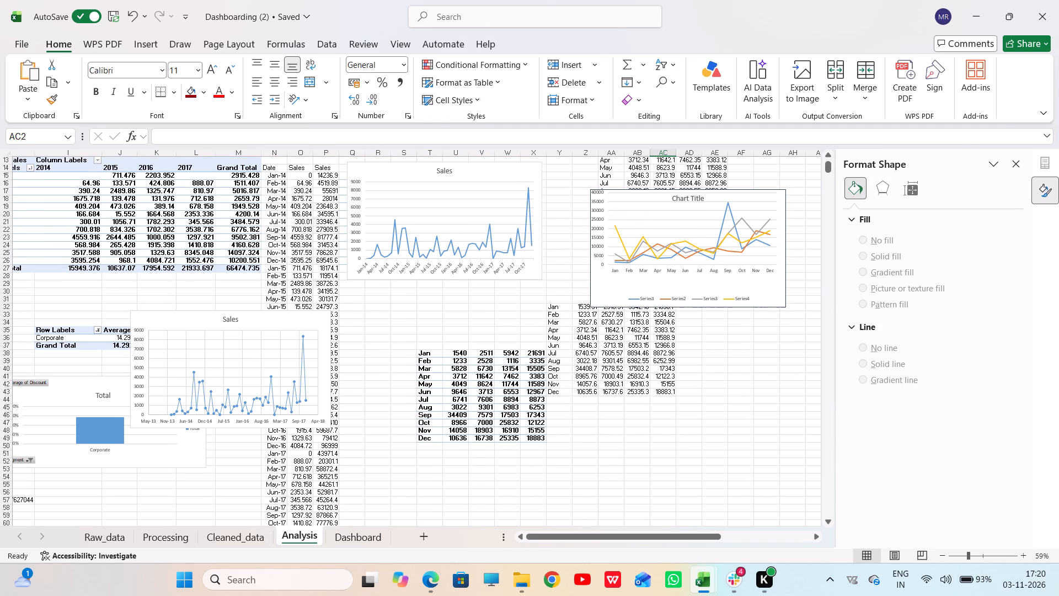
pyautogui.scroll(5, 336, 284)
pyautogui.click(405, 191)
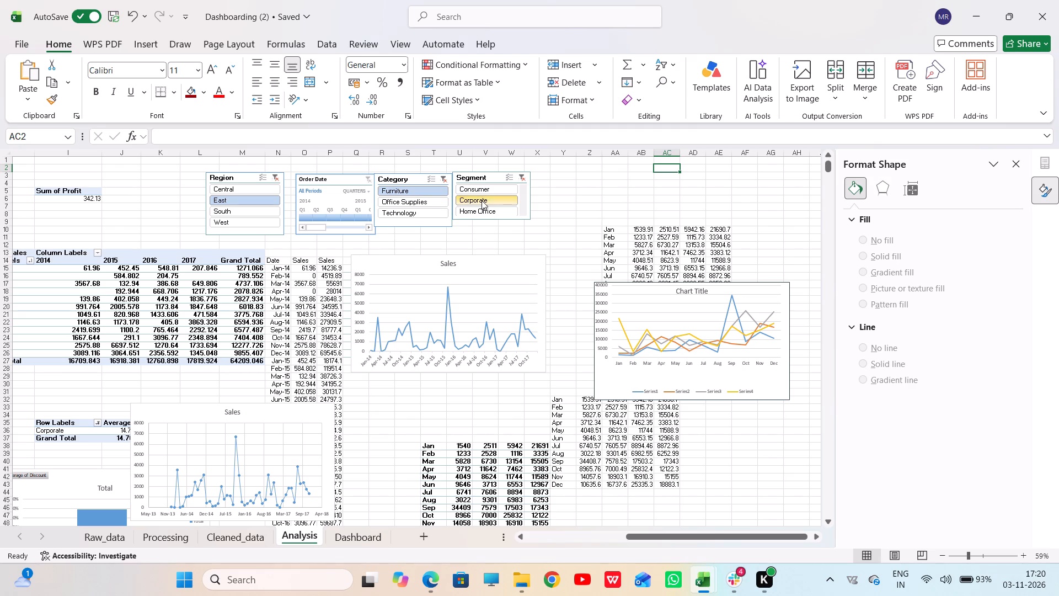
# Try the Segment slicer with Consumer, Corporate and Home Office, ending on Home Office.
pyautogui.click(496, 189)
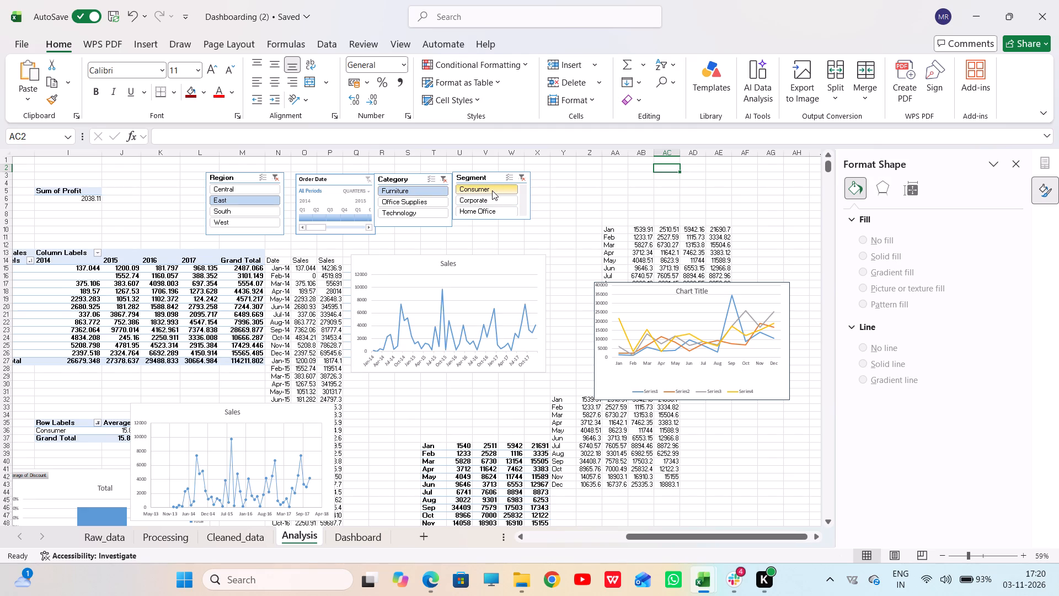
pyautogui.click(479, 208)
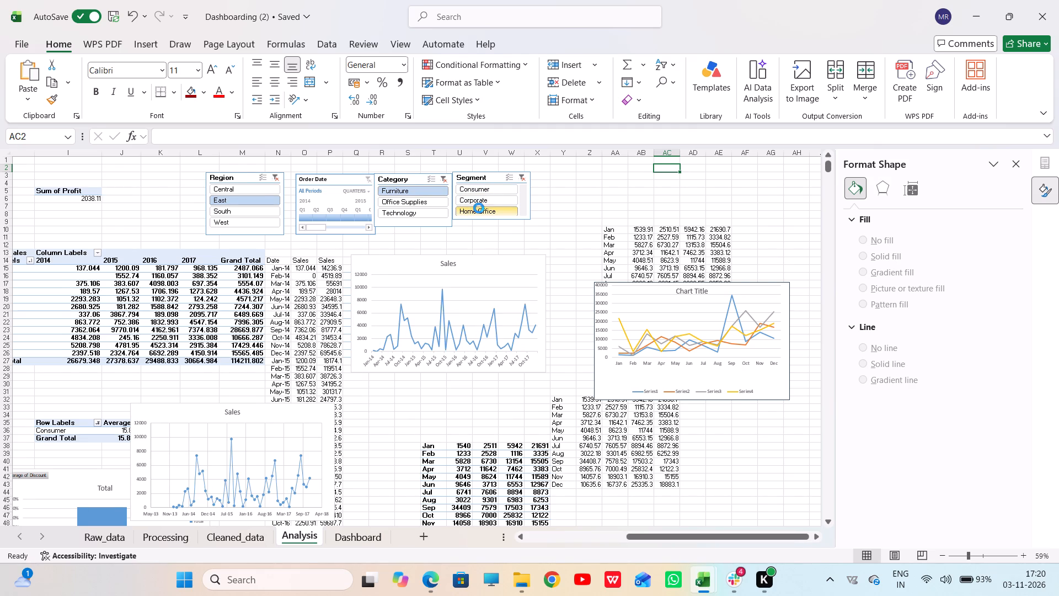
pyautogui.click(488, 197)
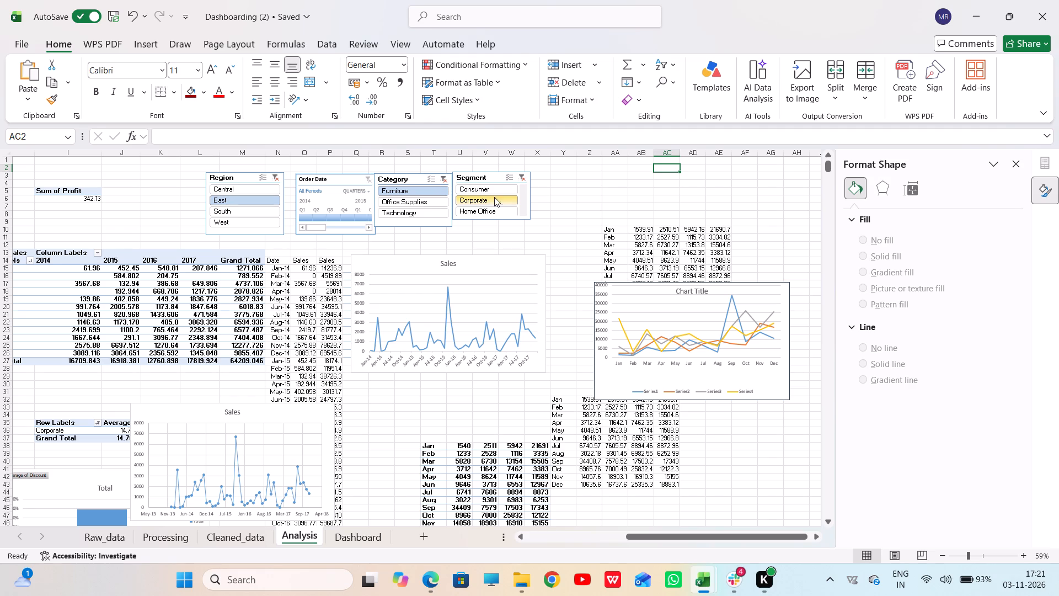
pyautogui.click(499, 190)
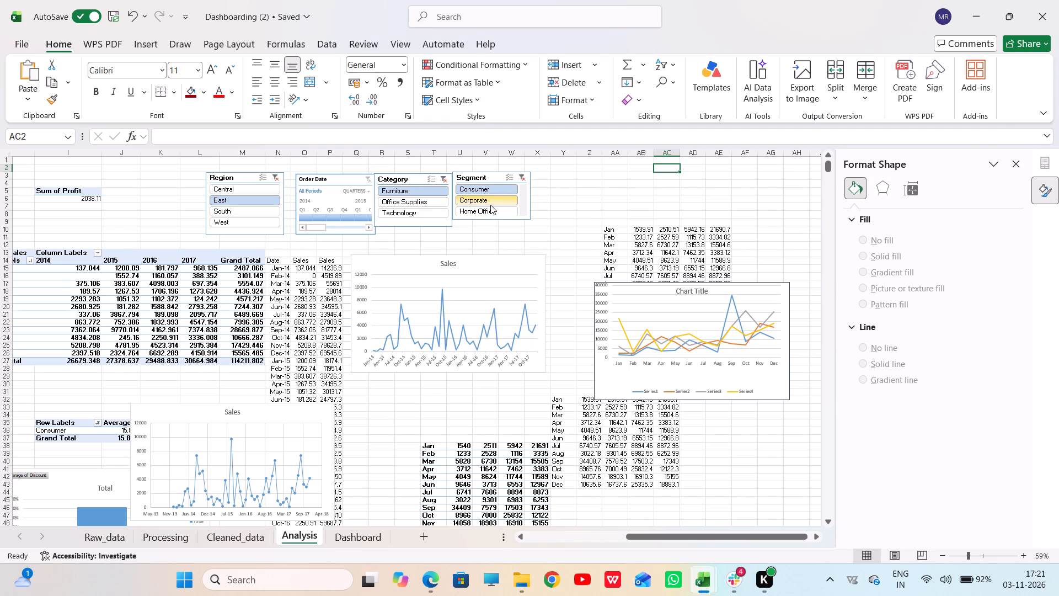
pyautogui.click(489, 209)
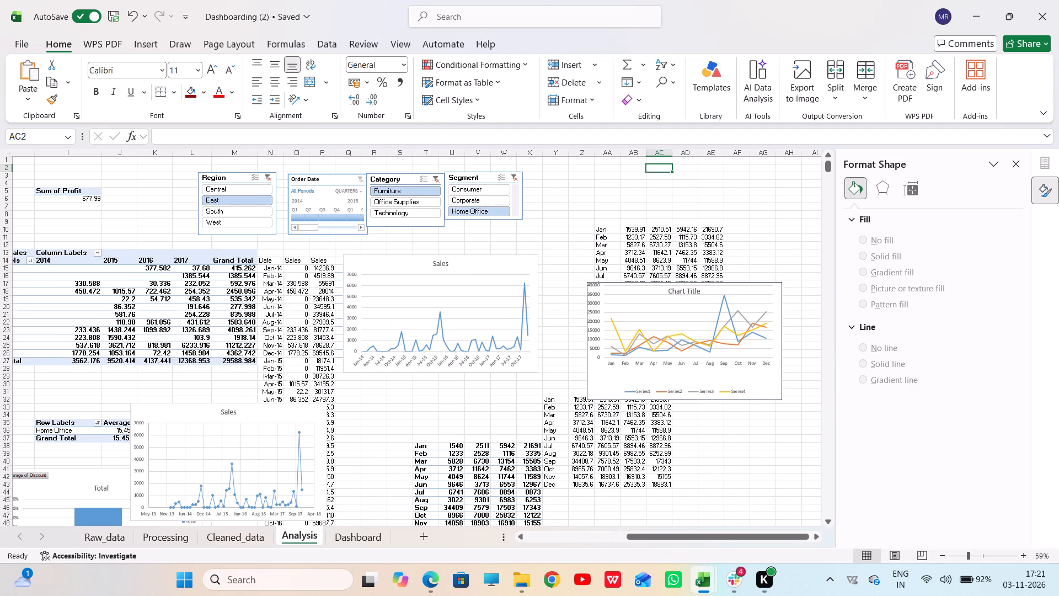
# Try the Segment slicer with Corporate and Consumer, leaving it filtered to Consumer.
pyautogui.scroll(2, 340, 320)
pyautogui.scroll(-2, 226, 339)
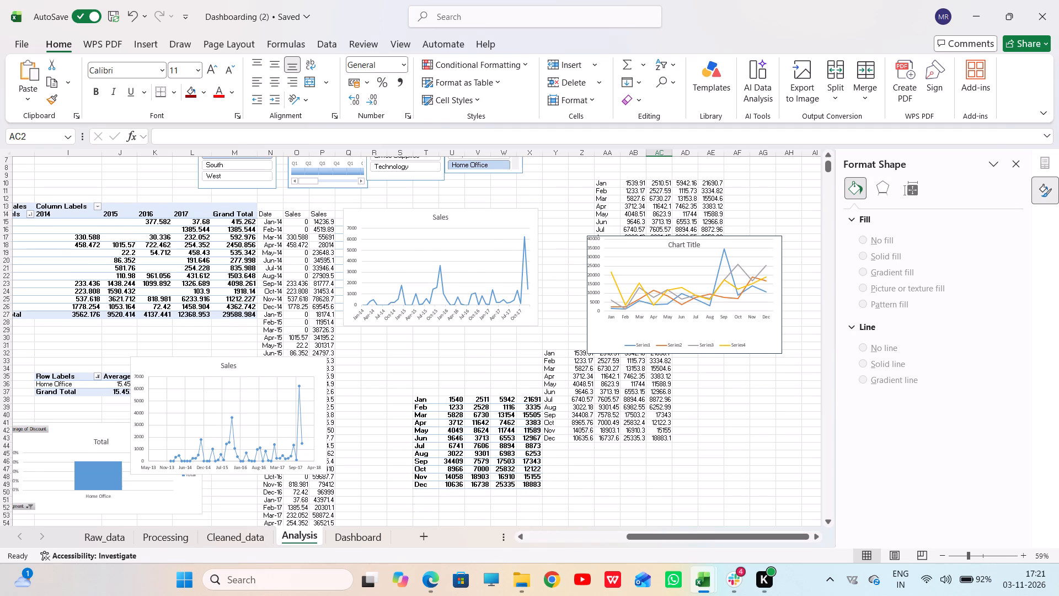
pyautogui.click(518, 536)
pyautogui.tripleClick(518, 536)
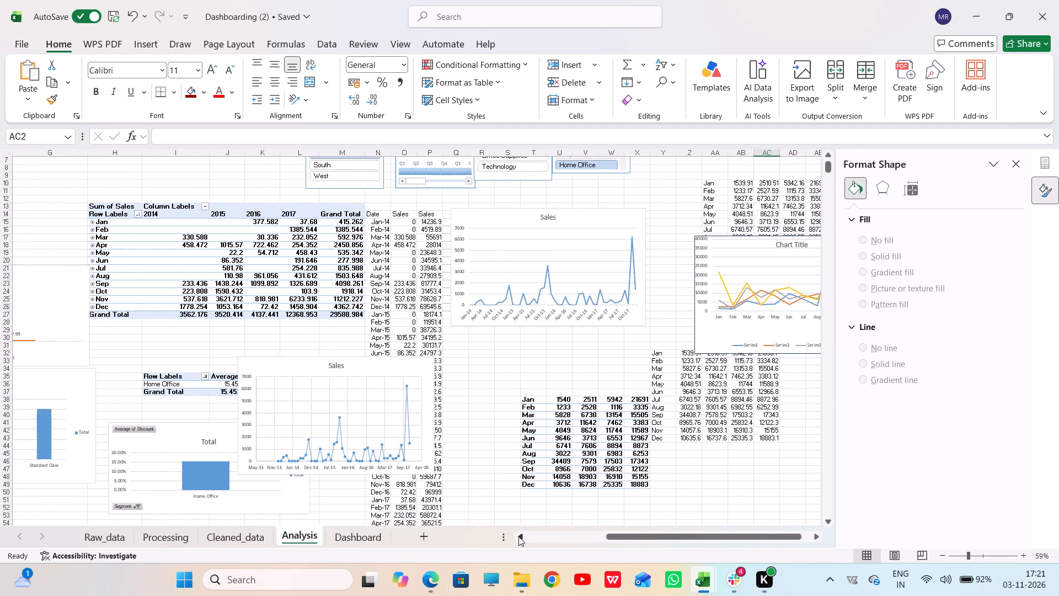
pyautogui.scroll(4, 544, 387)
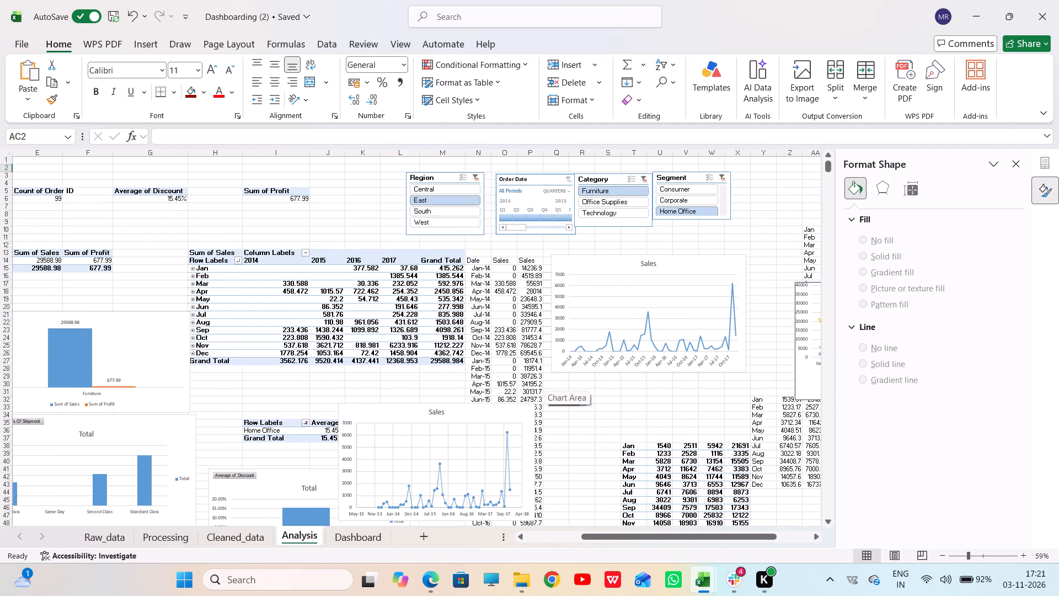
pyautogui.scroll(2, 544, 384)
pyautogui.click(671, 201)
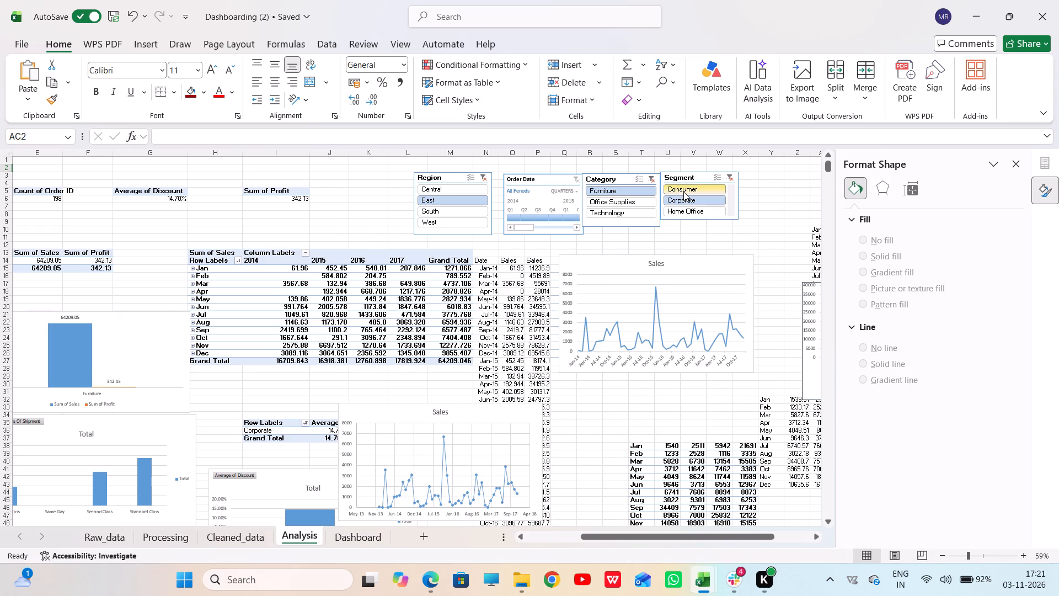
pyautogui.click(683, 191)
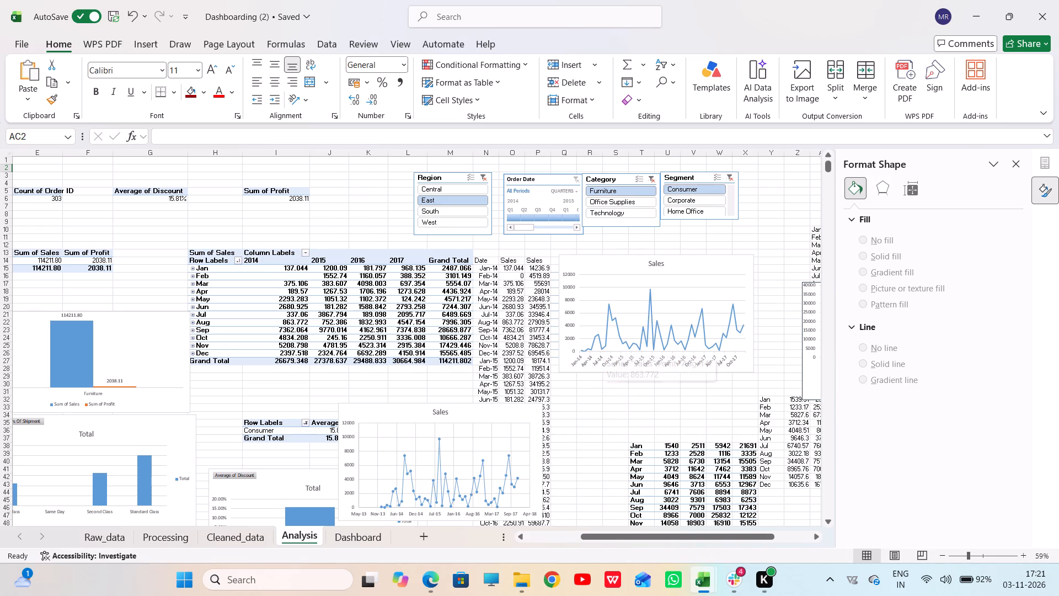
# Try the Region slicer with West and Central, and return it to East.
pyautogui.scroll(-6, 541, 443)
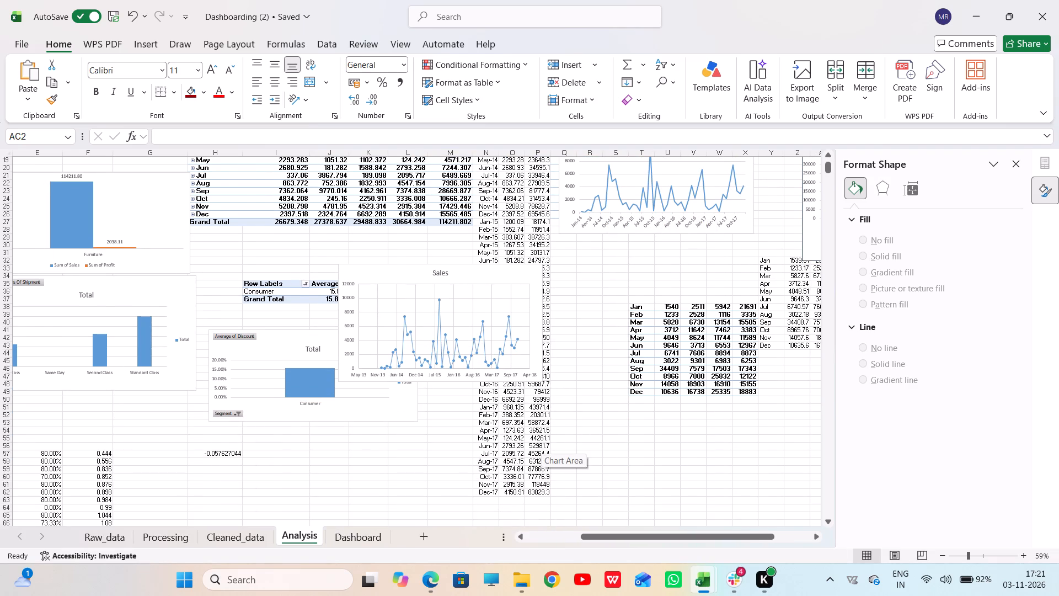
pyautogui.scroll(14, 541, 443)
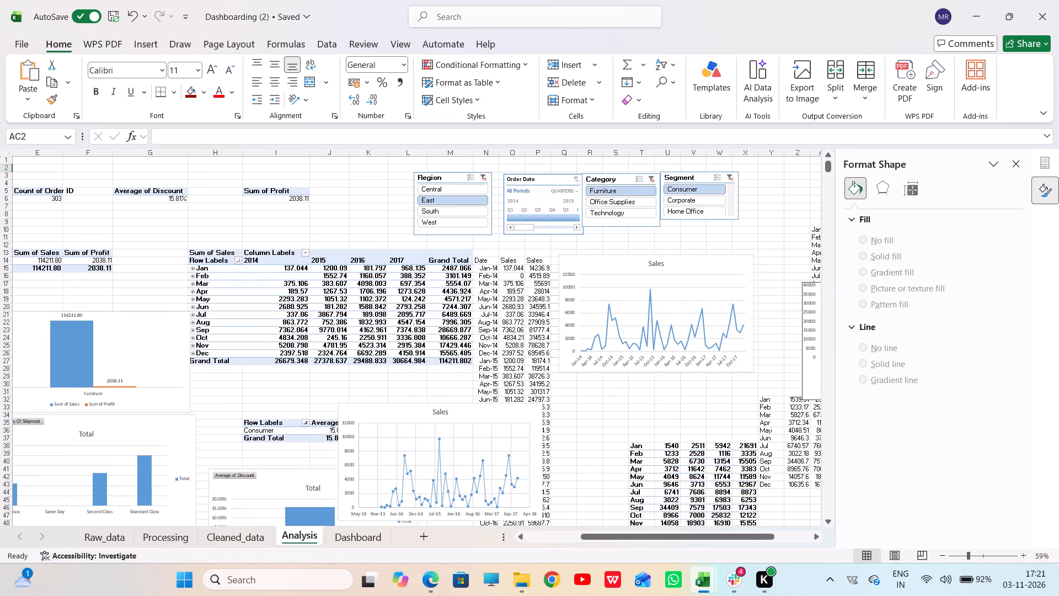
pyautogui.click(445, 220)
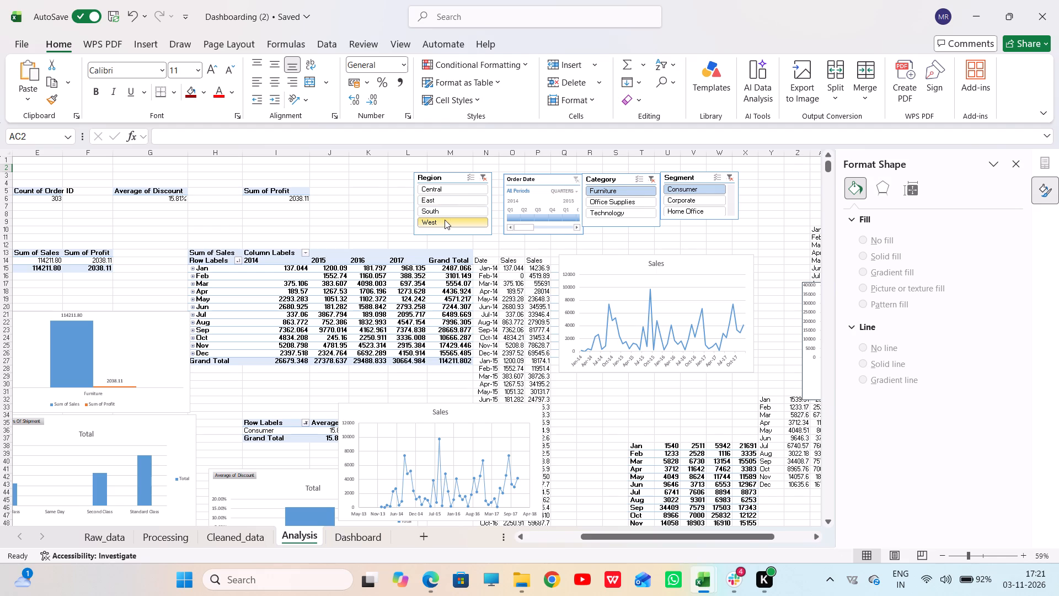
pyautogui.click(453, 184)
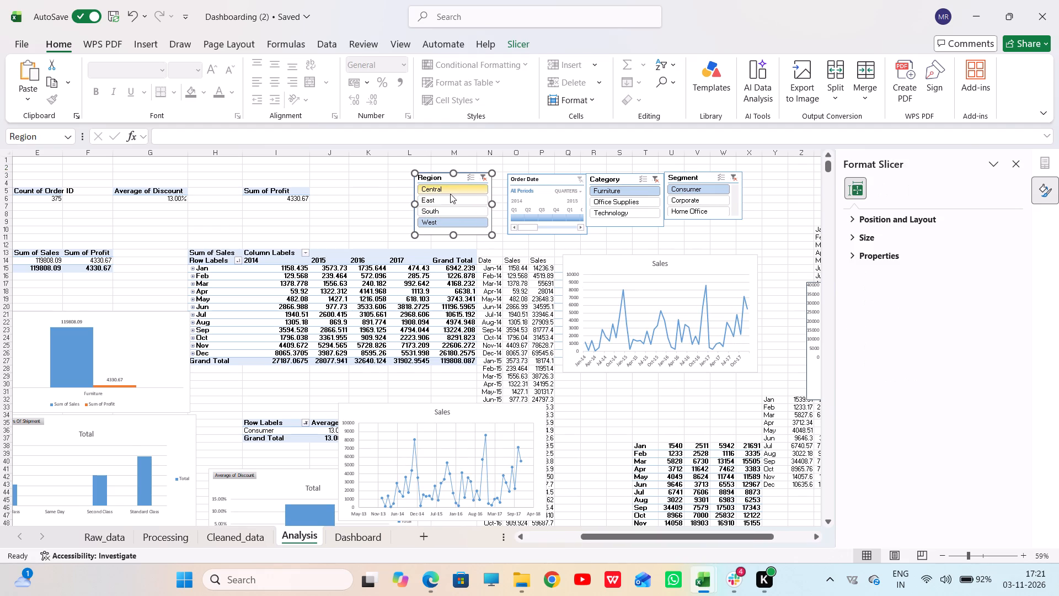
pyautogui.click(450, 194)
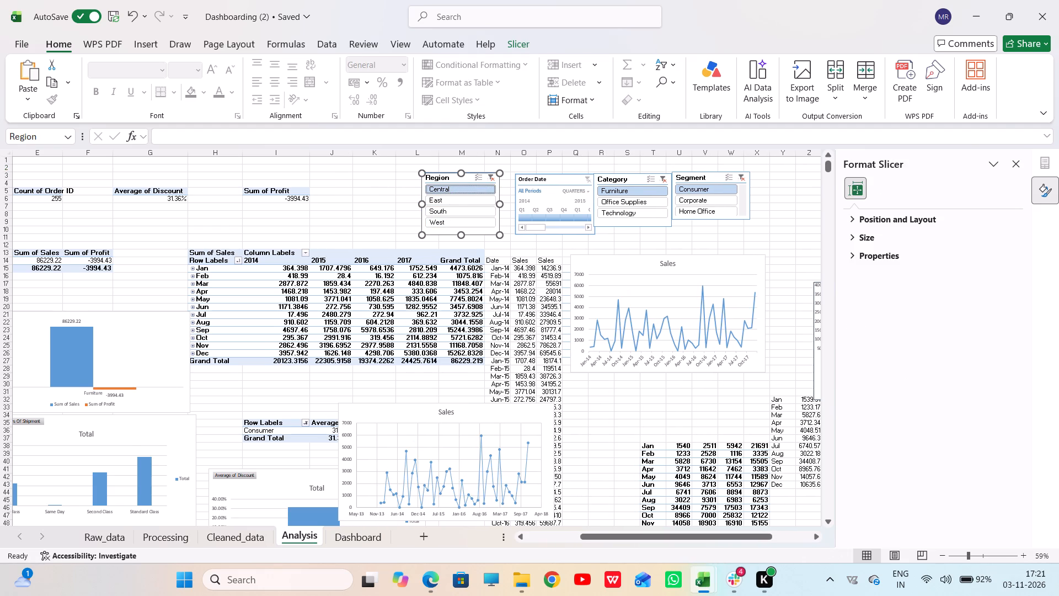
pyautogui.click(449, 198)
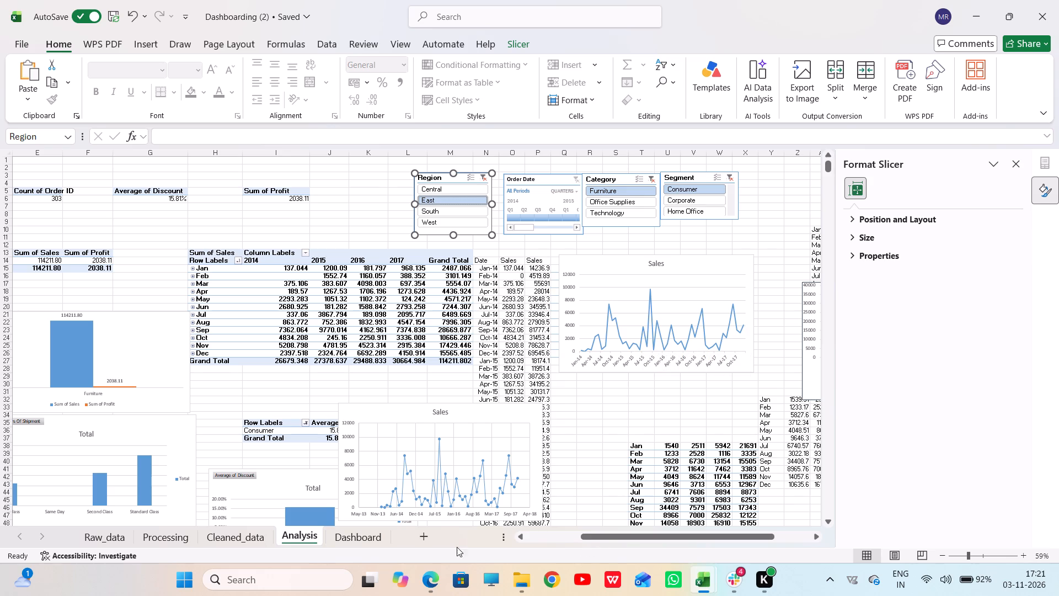
# Check the slicers, summary cards and charts on the Dashboard sheet.
pyautogui.click(363, 533)
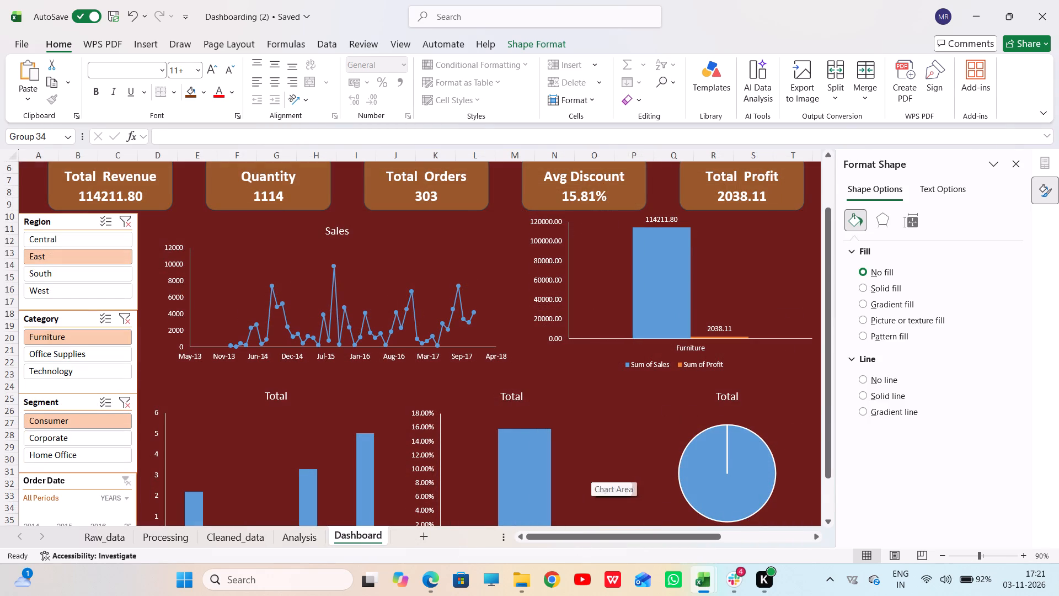
pyautogui.scroll(-1, 598, 455)
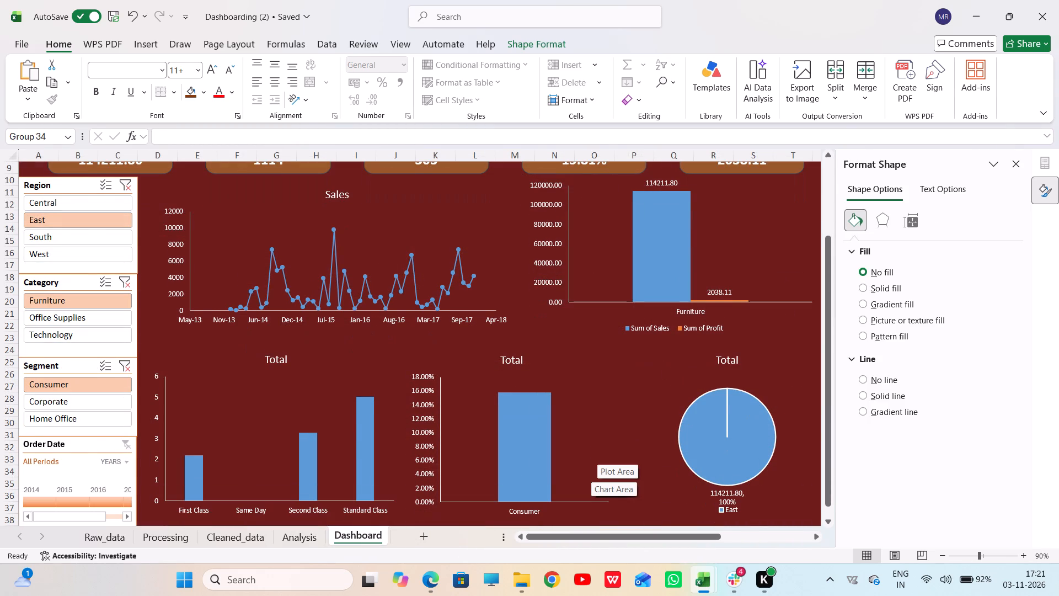
# Return to the Analysis sheet and look over its pivot tables, slicers and charts.
pyautogui.click(301, 540)
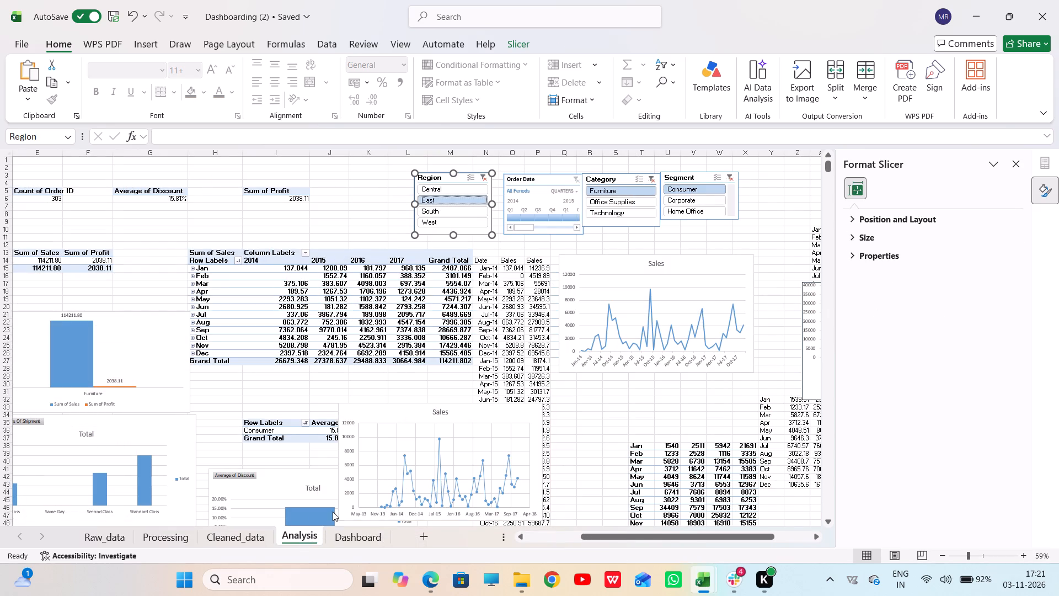
pyautogui.scroll(3, 379, 460)
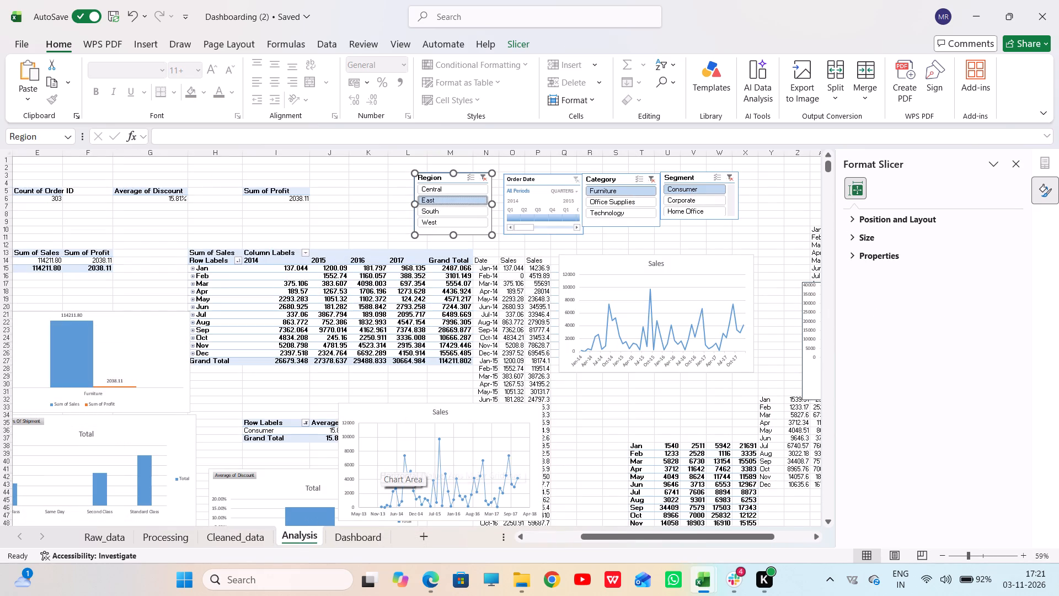
pyautogui.scroll(4, 545, 378)
pyautogui.scroll(-7, 545, 378)
pyautogui.scroll(1, 510, 357)
pyautogui.scroll(-5, 510, 356)
pyautogui.scroll(-3, 587, 412)
pyautogui.click(354, 210)
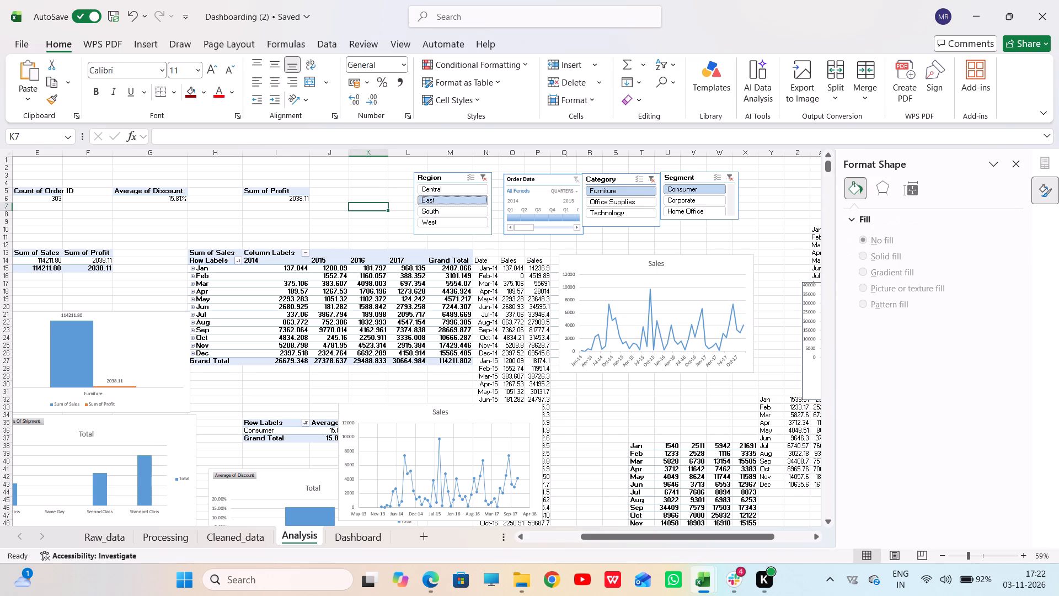
pyautogui.click(212, 219)
pyautogui.scroll(-2, 212, 221)
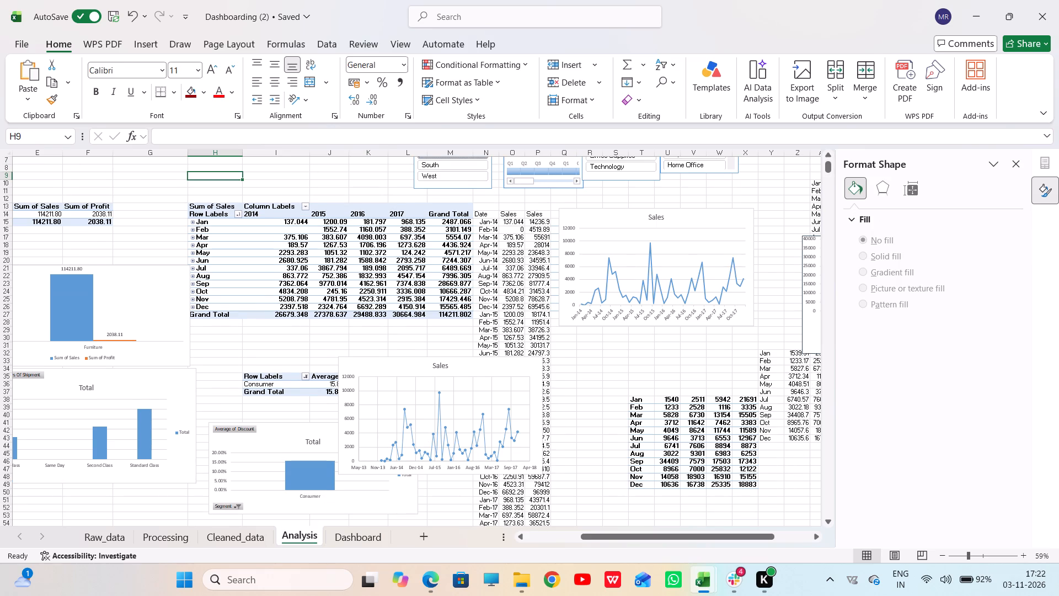
pyautogui.scroll(-2, 286, 328)
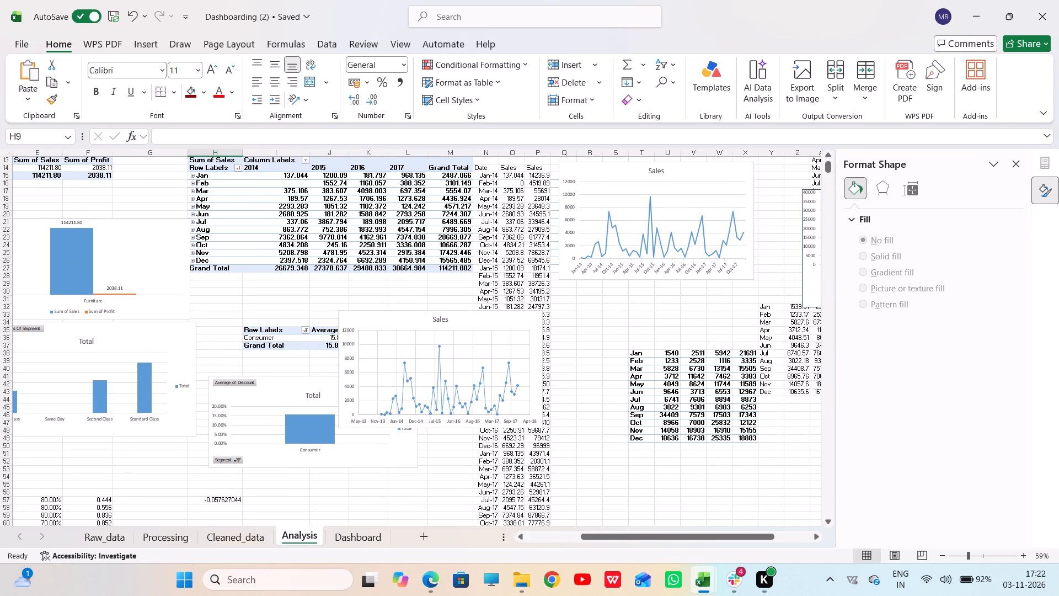
# Look briefly at the Cleaned_data table, and go back to the Dashboard sheet.
pyautogui.click(244, 531)
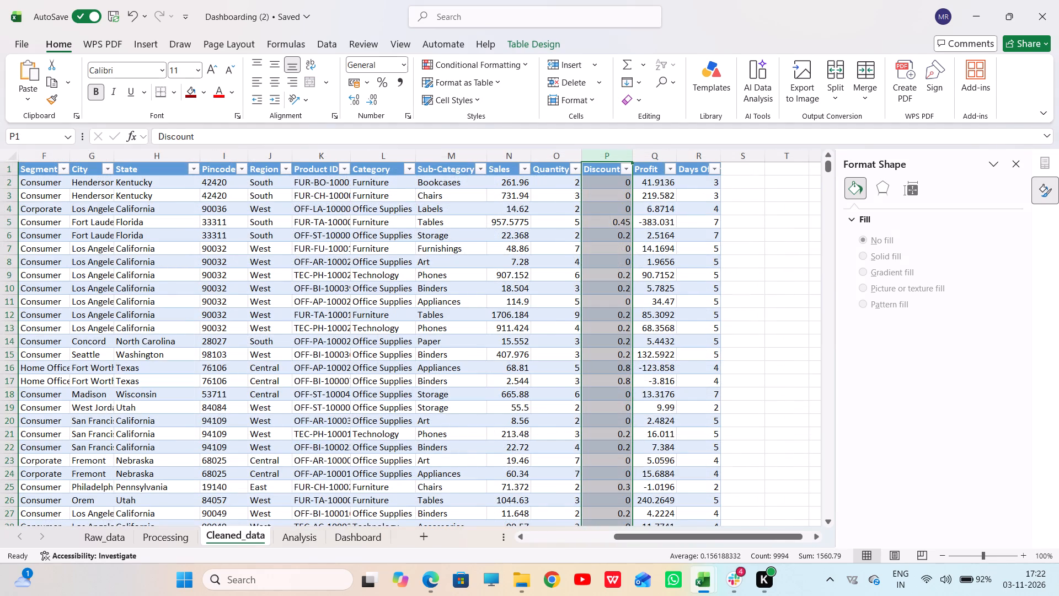
pyautogui.click(363, 538)
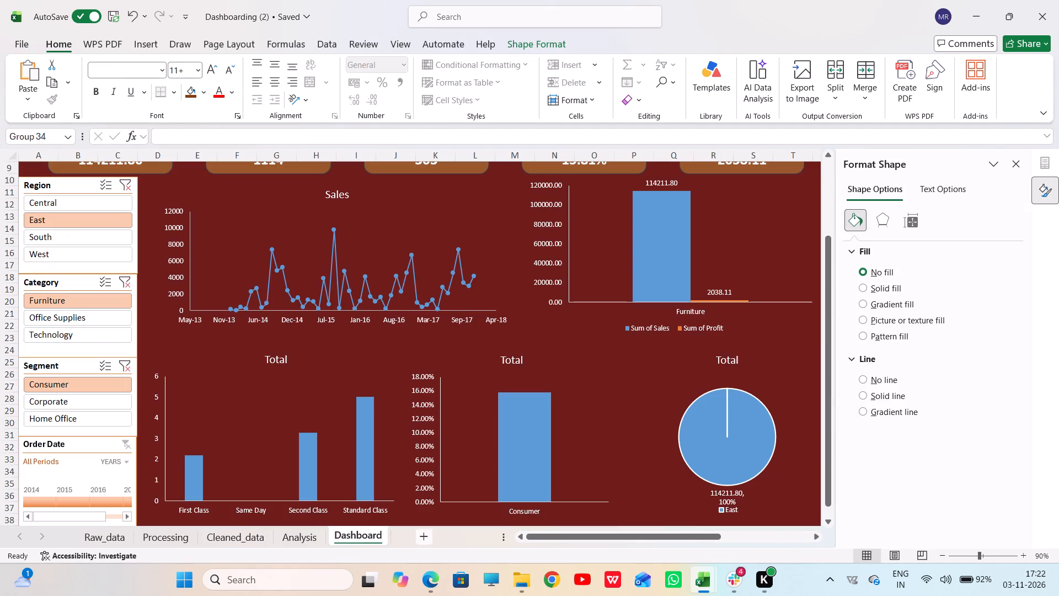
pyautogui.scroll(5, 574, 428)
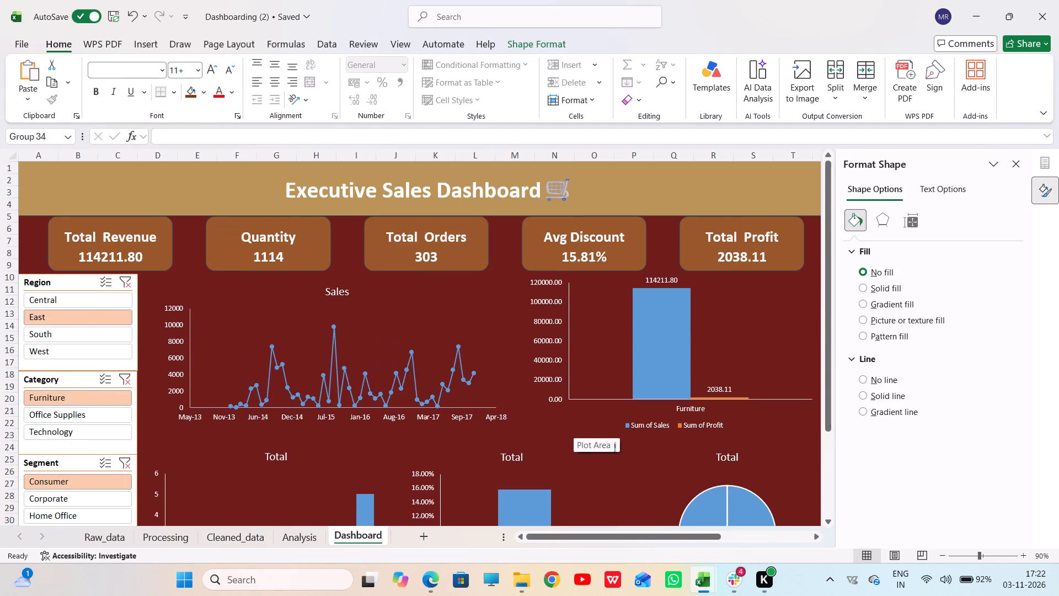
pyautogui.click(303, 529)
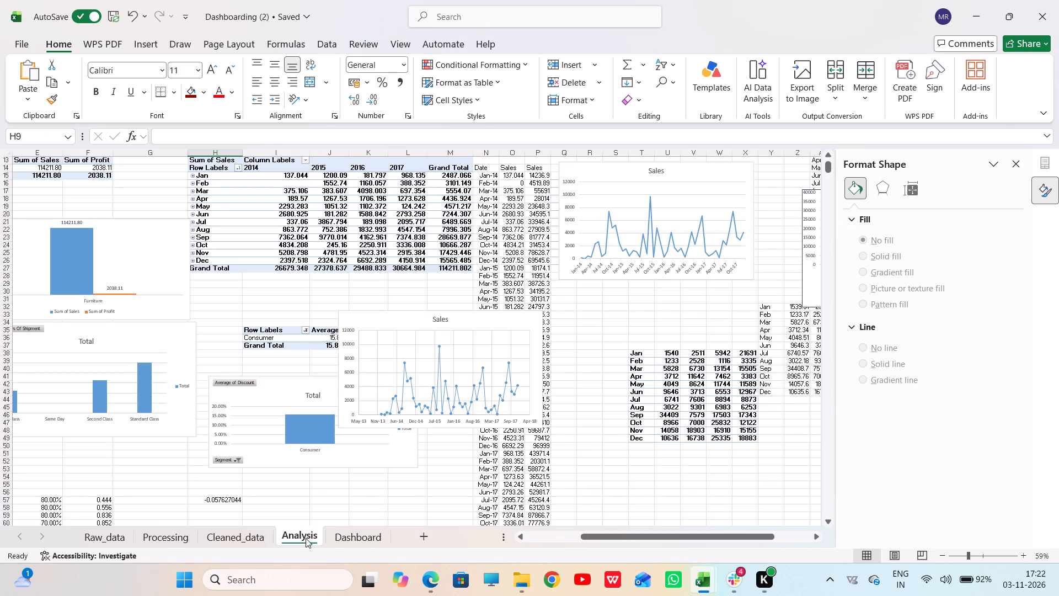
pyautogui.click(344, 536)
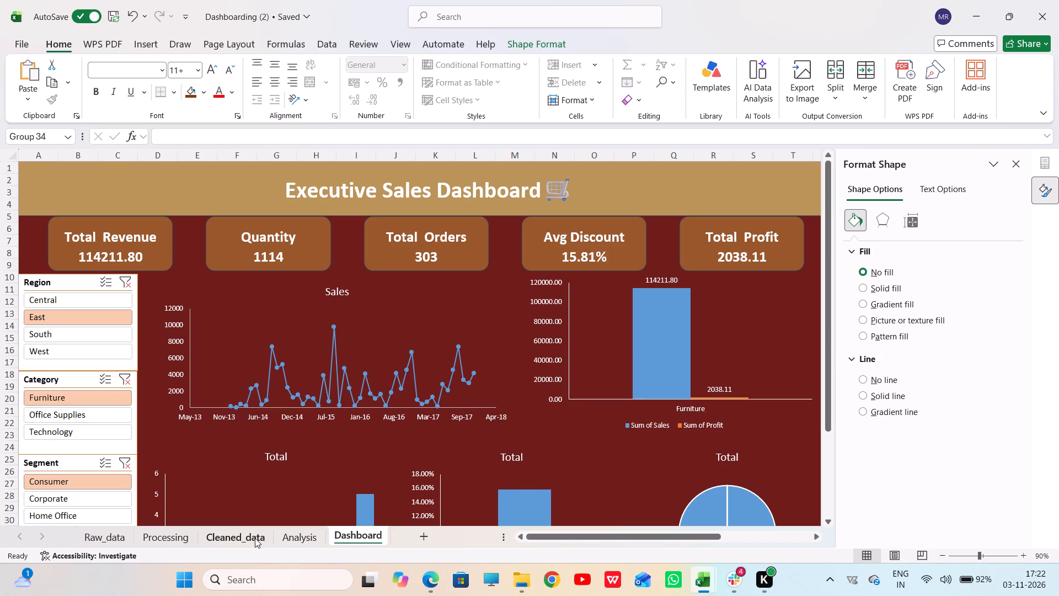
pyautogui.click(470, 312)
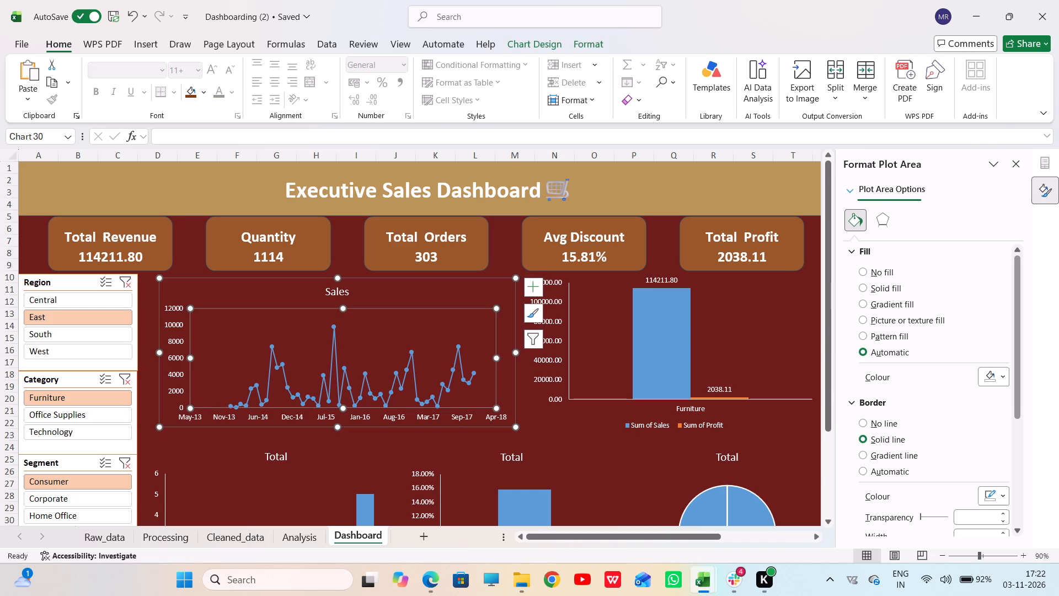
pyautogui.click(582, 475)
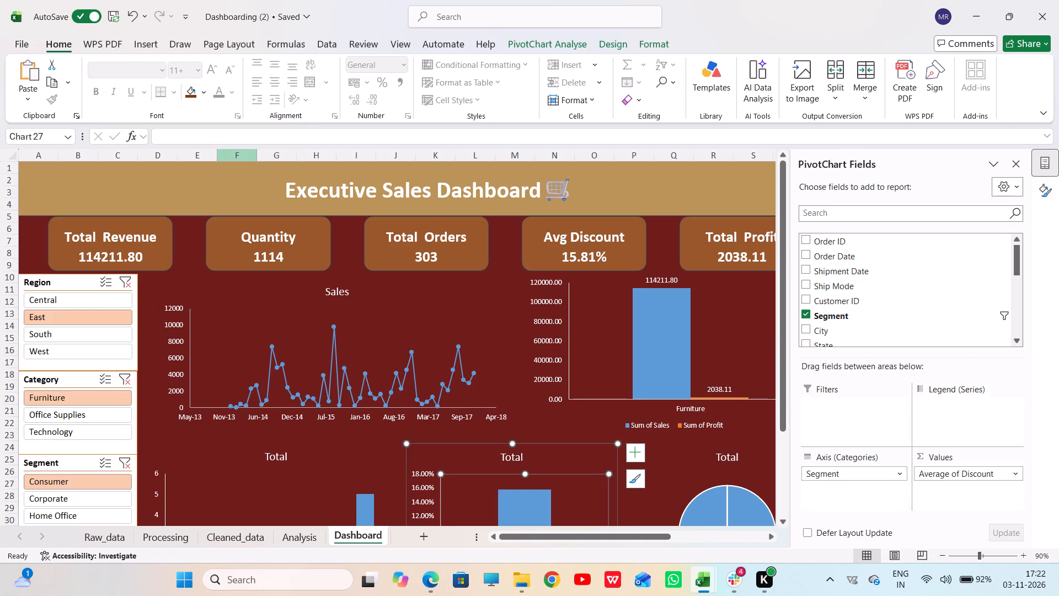
# Change the fill of the Executive Sales Dashboard title banner to a light blue theme colour.
pyautogui.click(233, 193)
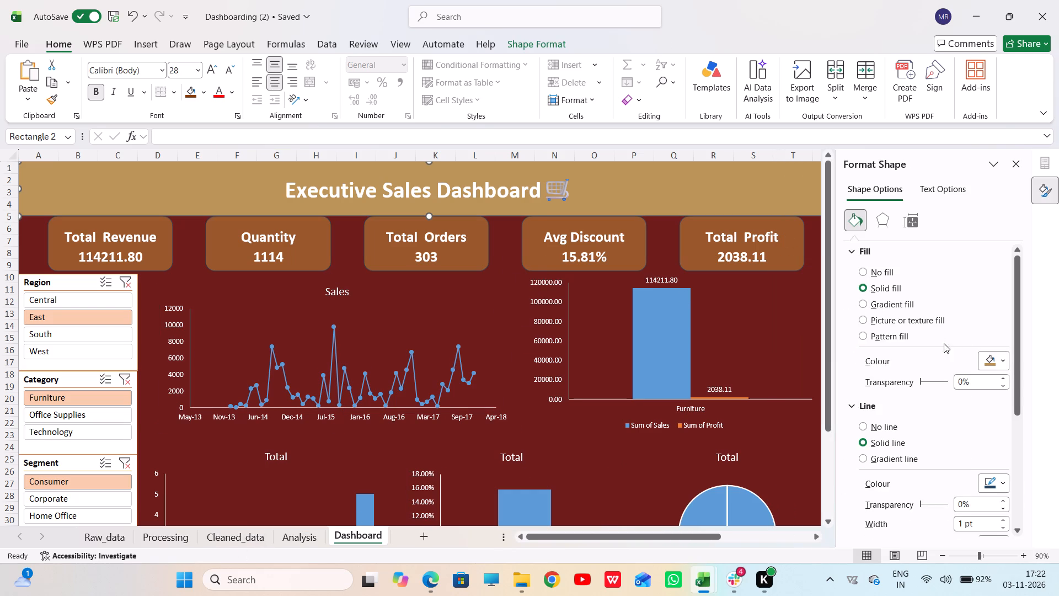
pyautogui.click(1008, 365)
pyautogui.click(897, 268)
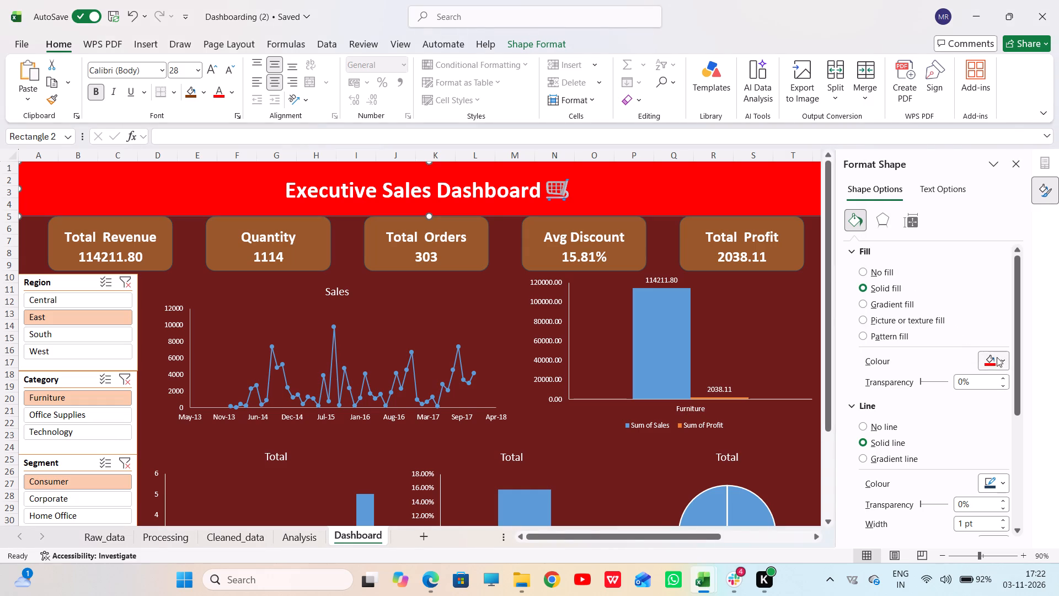
pyautogui.click(1001, 357)
pyautogui.click(1023, 189)
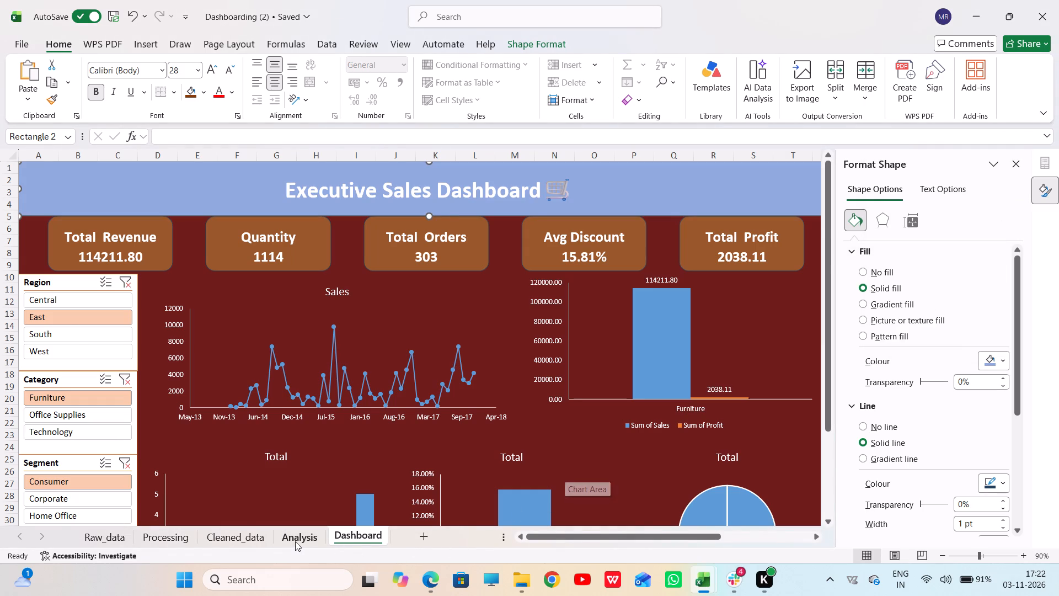
pyautogui.click(295, 541)
pyautogui.click(363, 534)
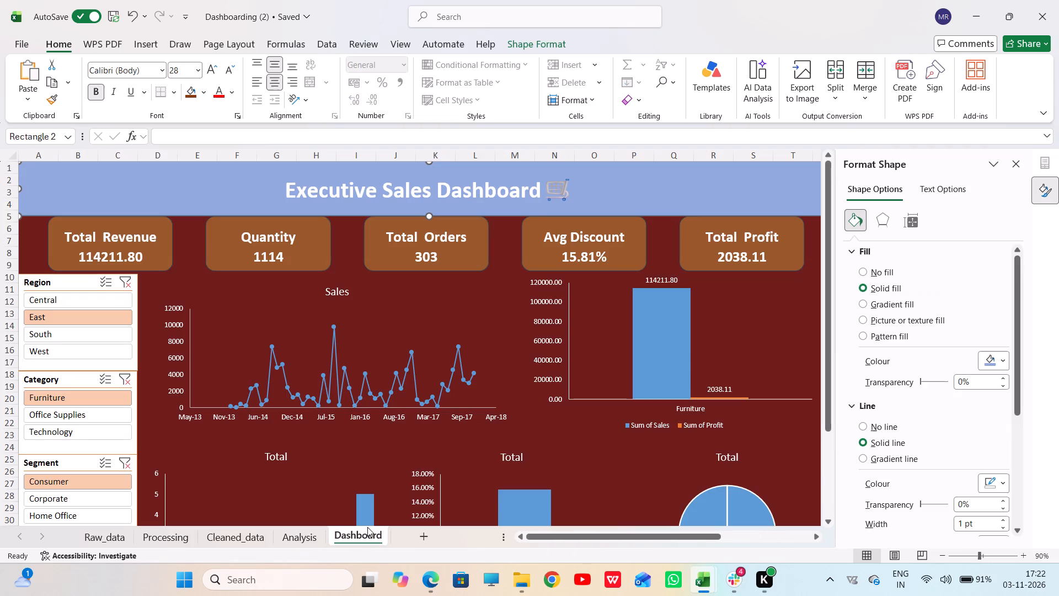
# Fill the Total Orders and Avg Discount cards with the standard golden-orange colour.
pyautogui.click(456, 256)
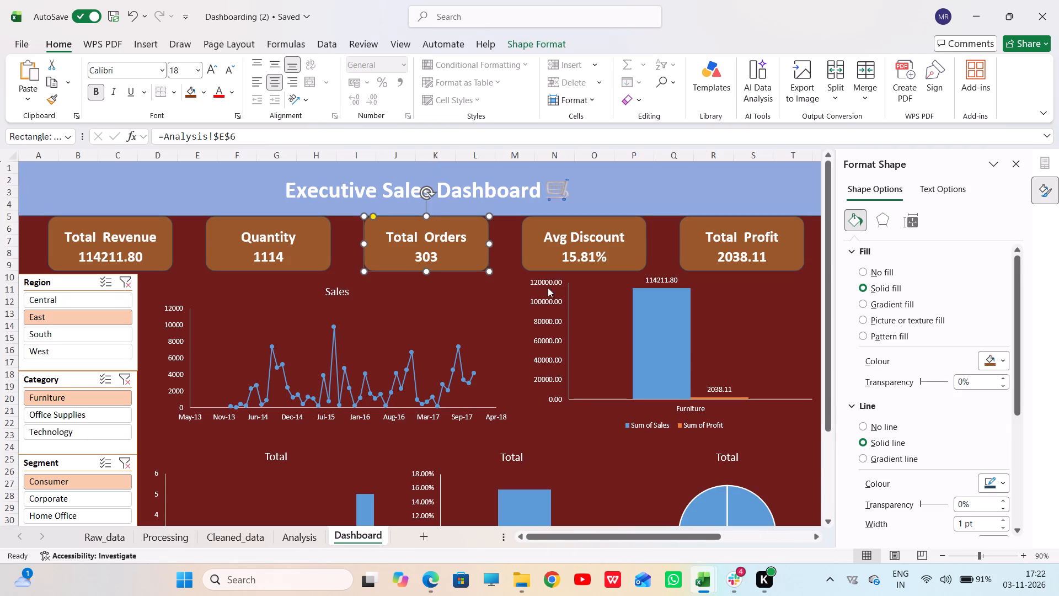
pyautogui.click(1002, 361)
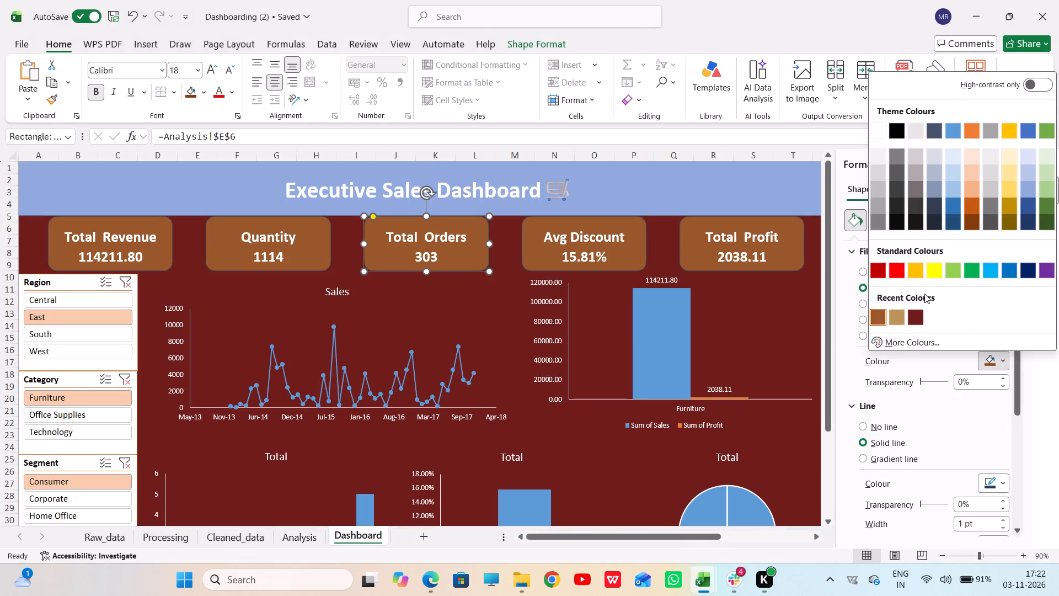
pyautogui.click(916, 269)
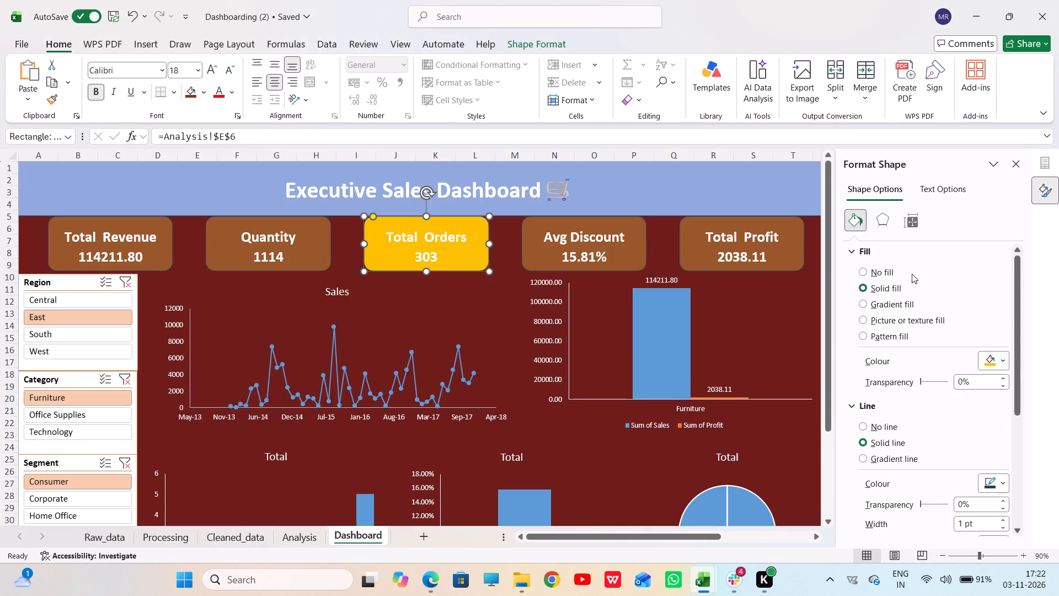
pyautogui.click(632, 255)
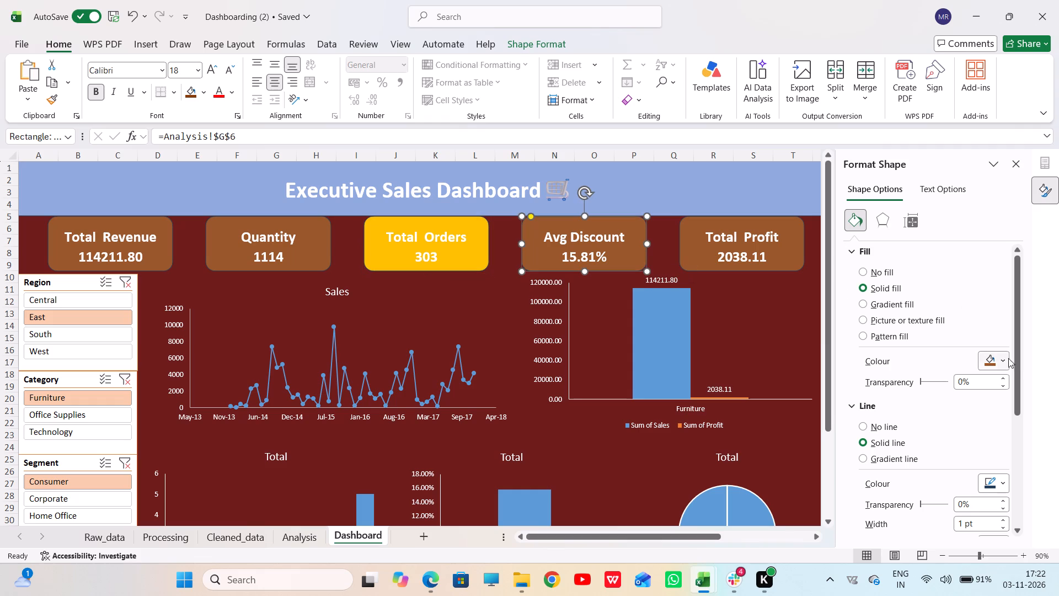
pyautogui.click(1002, 359)
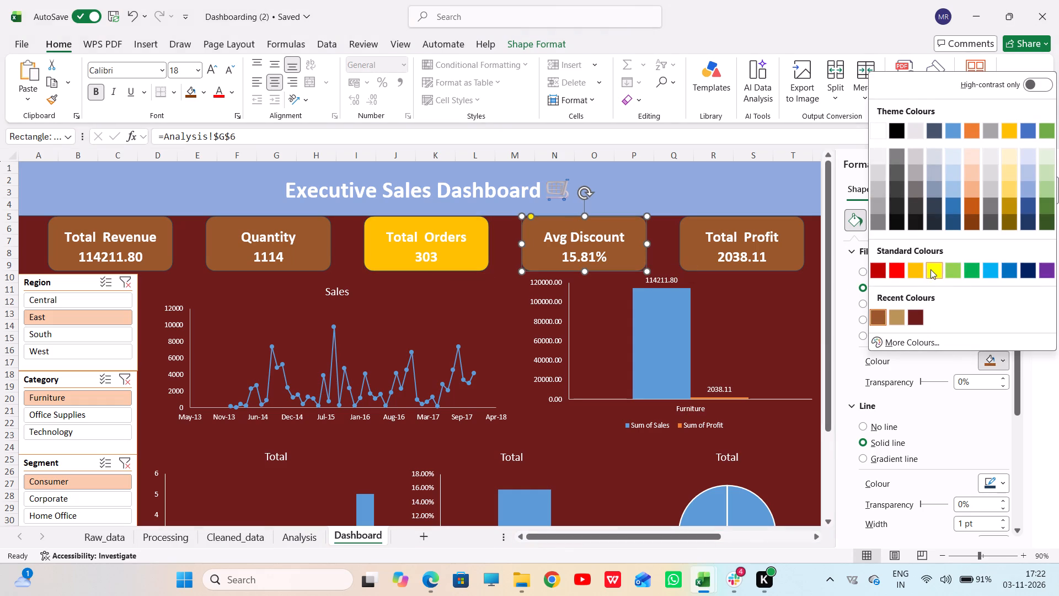
pyautogui.click(930, 269)
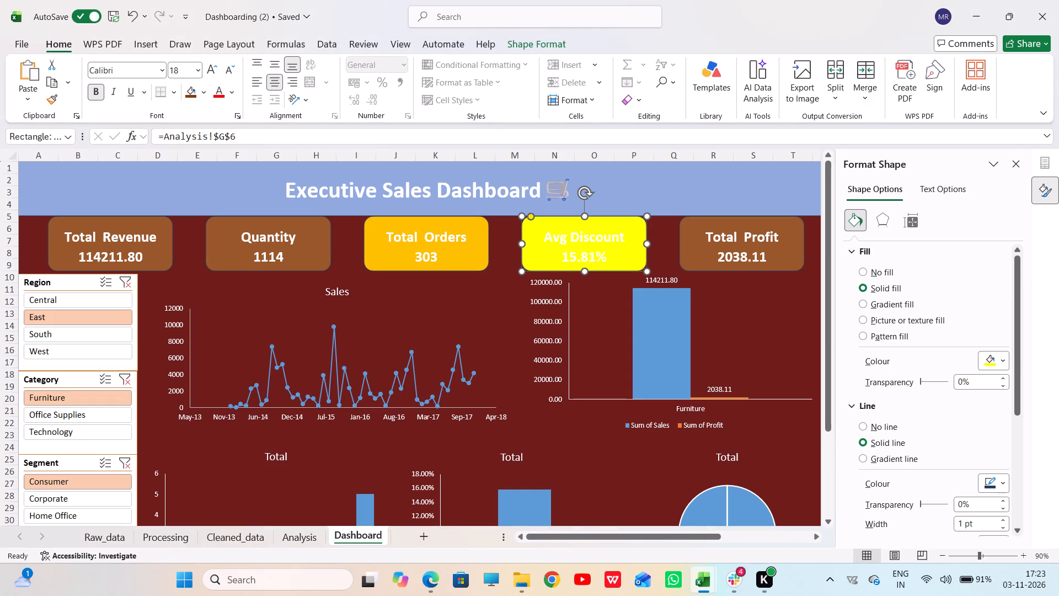
pyautogui.click(552, 249)
pyautogui.click(1002, 359)
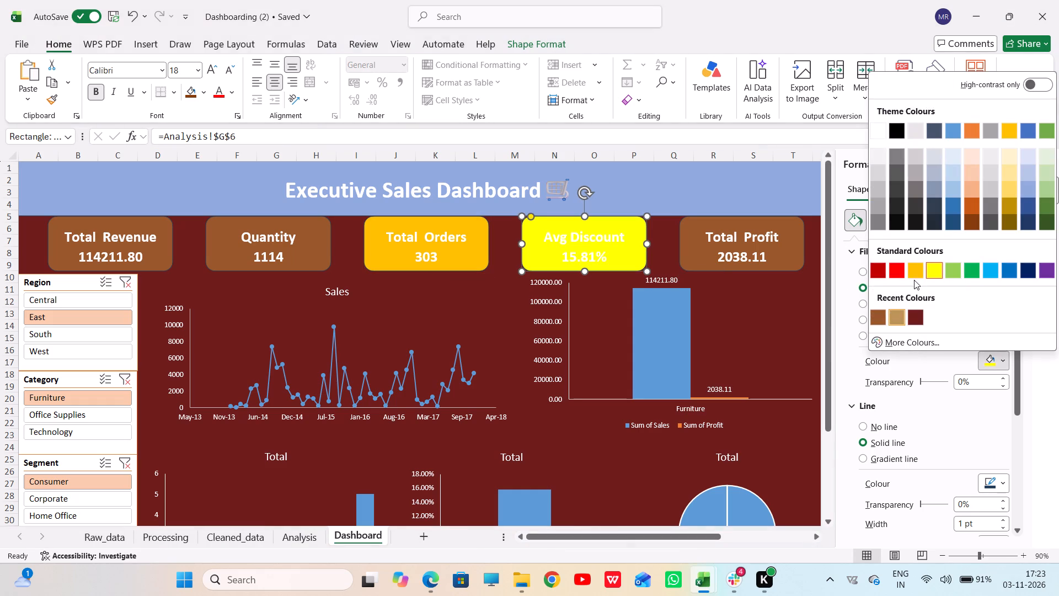
pyautogui.click(914, 273)
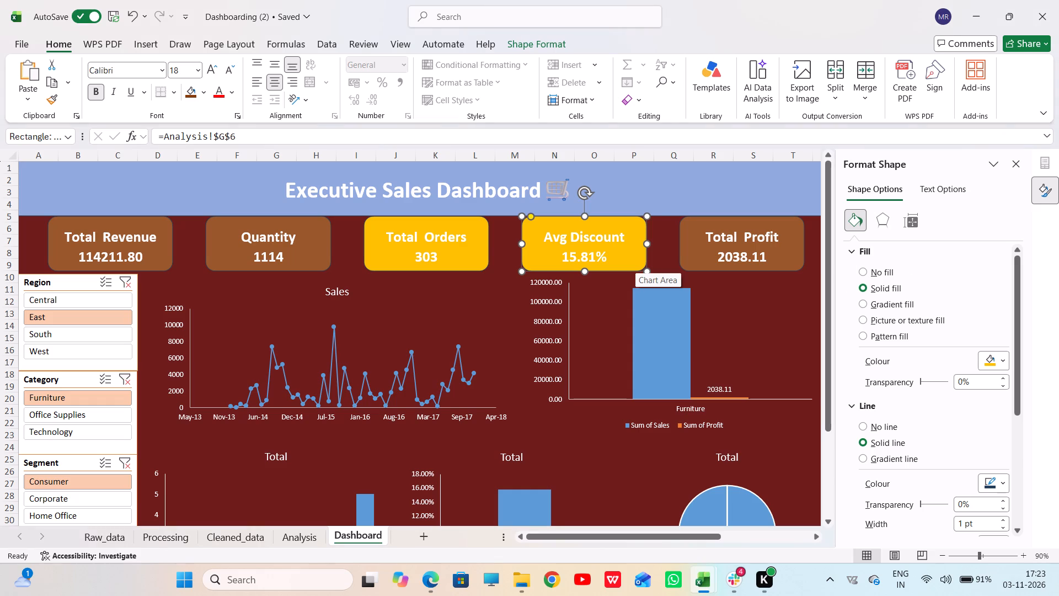
pyautogui.click(440, 246)
# Apply the same golden-orange fill to the Total Profit, Quantity and Total Revenue cards.
pyautogui.click(707, 252)
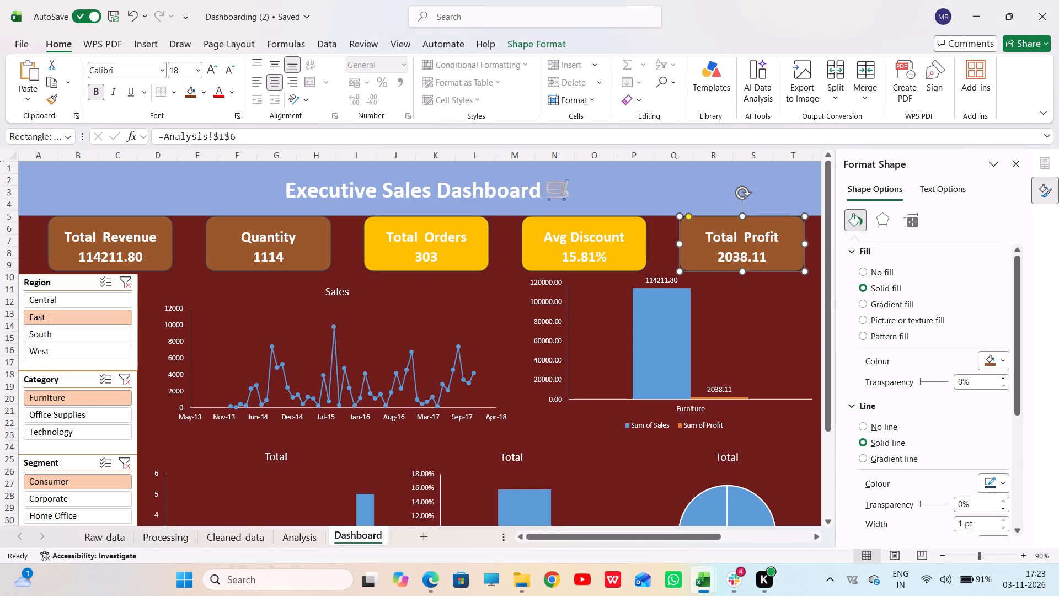
pyautogui.click(1002, 358)
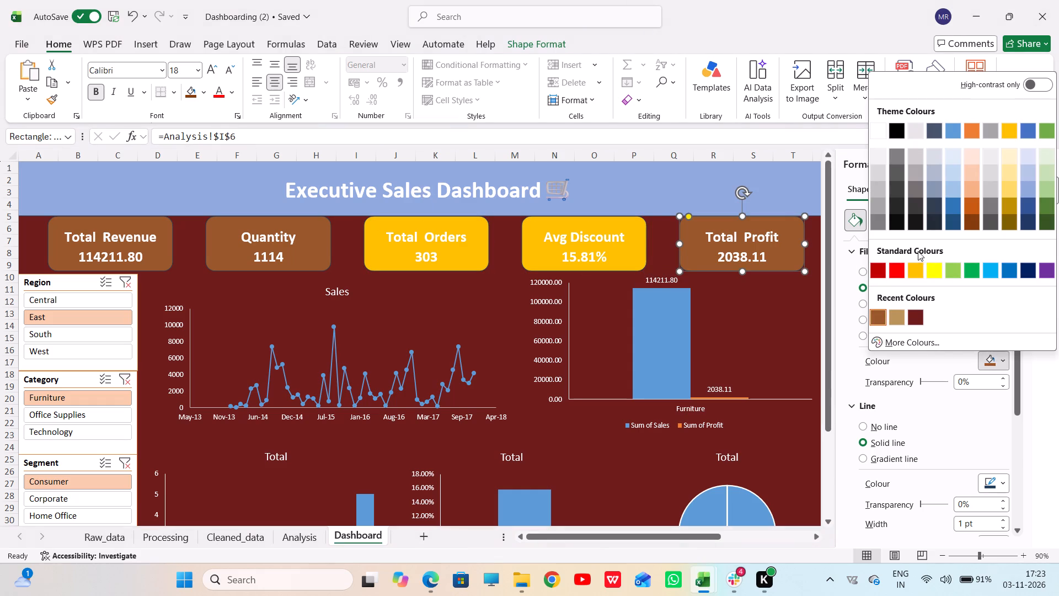
pyautogui.click(917, 268)
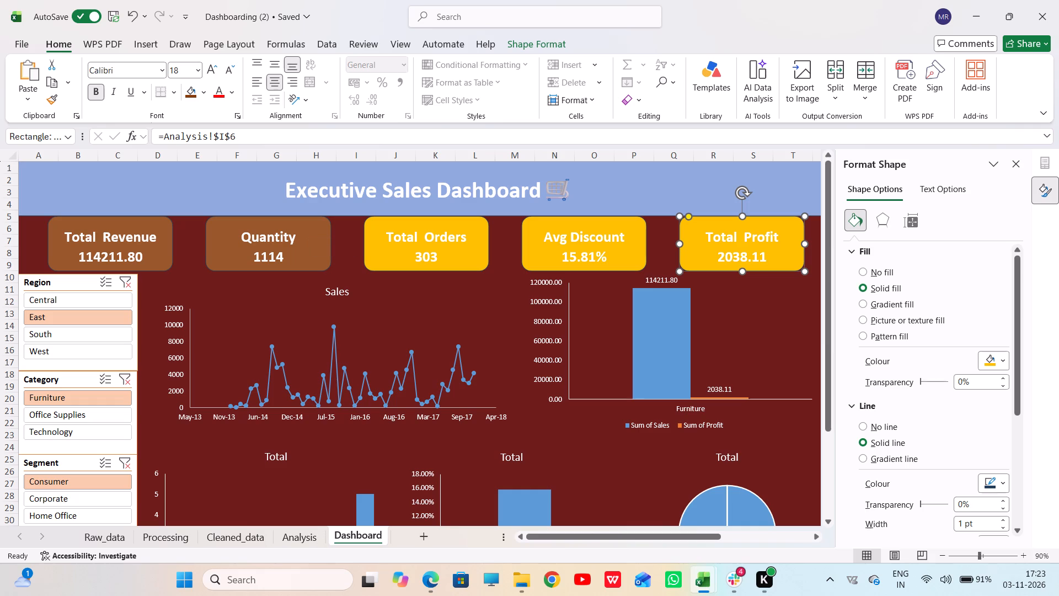
pyautogui.click(315, 248)
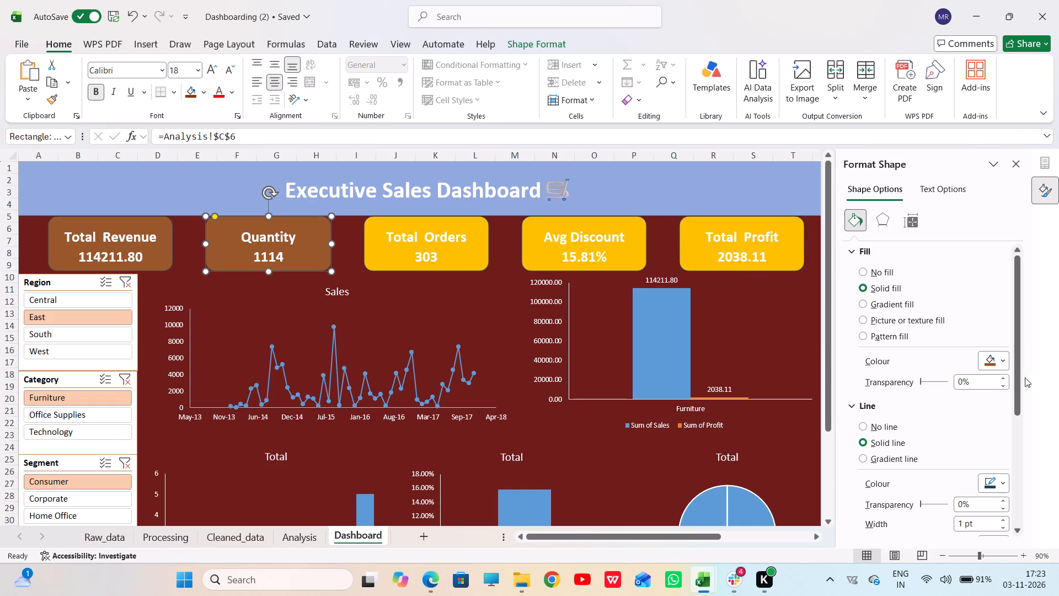
pyautogui.click(1004, 359)
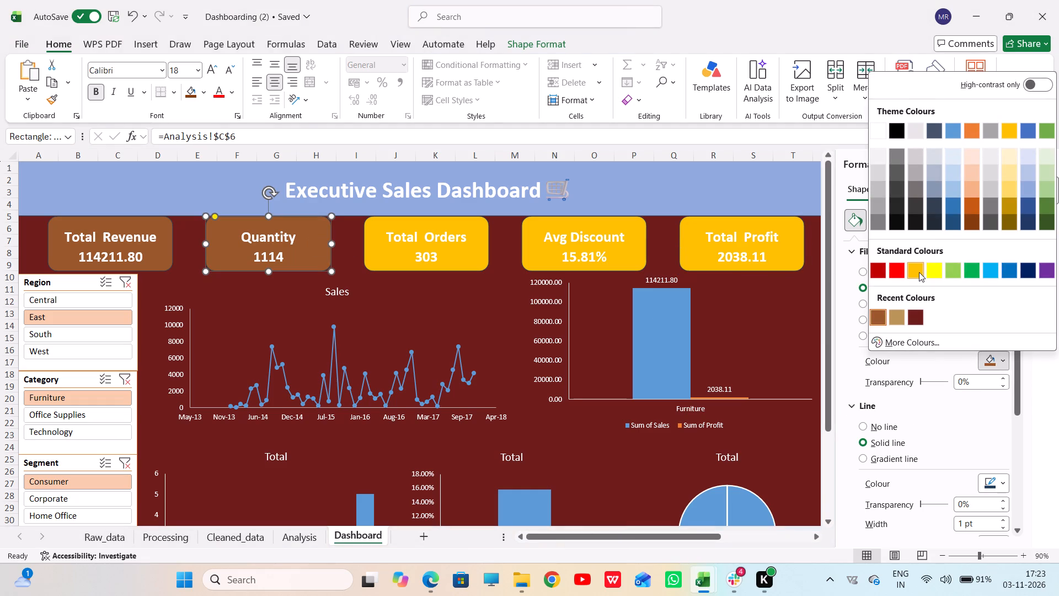
pyautogui.click(919, 272)
pyautogui.click(158, 260)
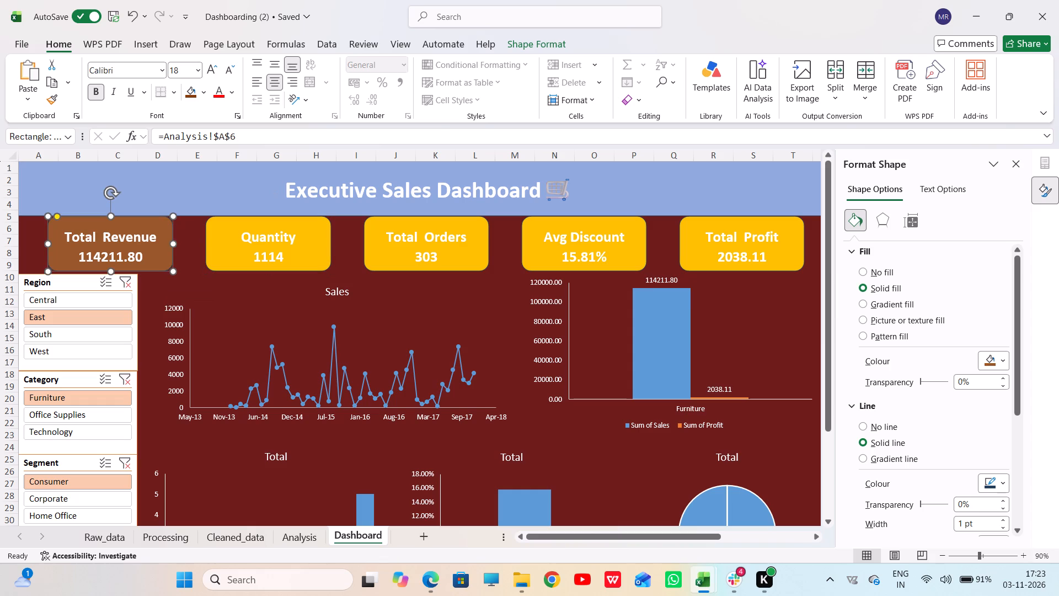
pyautogui.click(1002, 359)
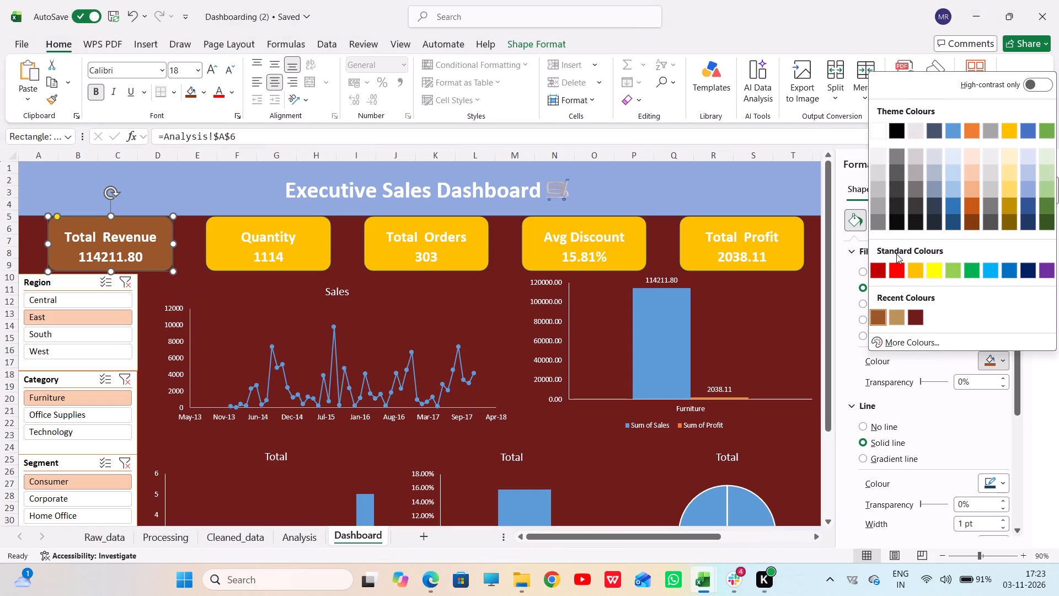
pyautogui.click(916, 269)
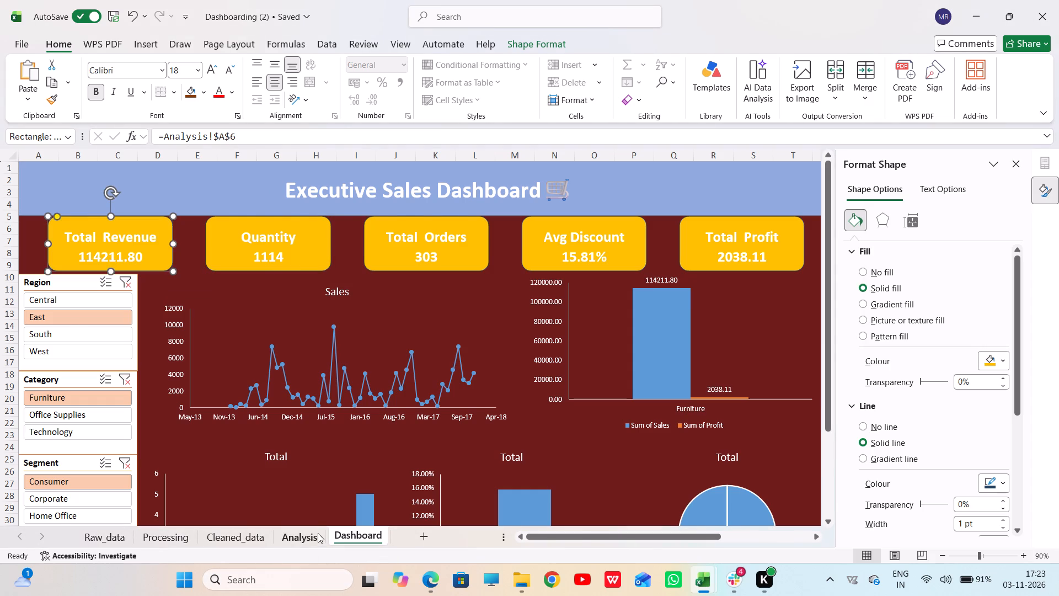
pyautogui.click(315, 533)
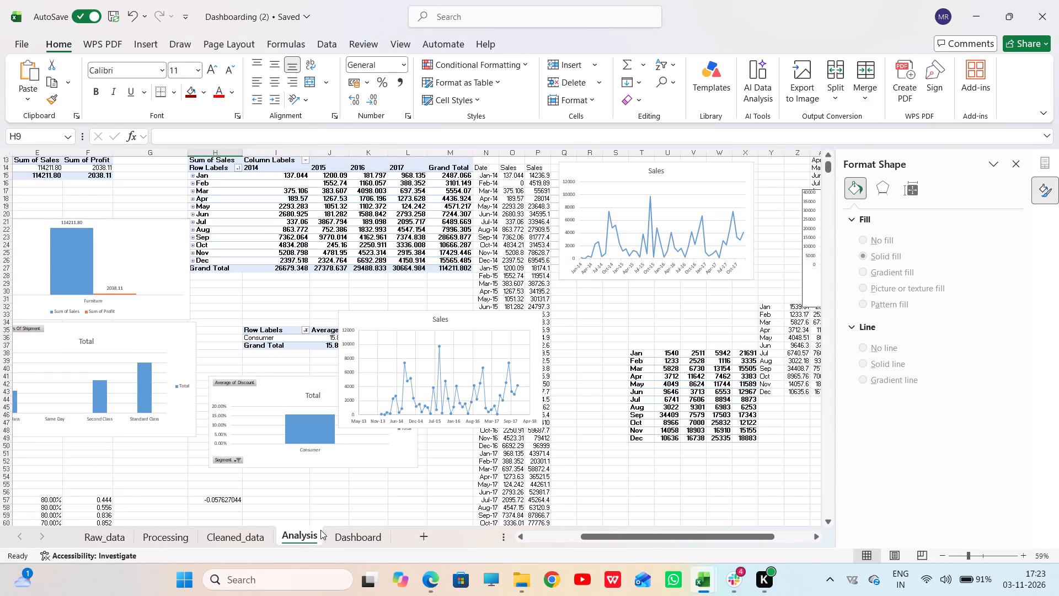
pyautogui.click(377, 534)
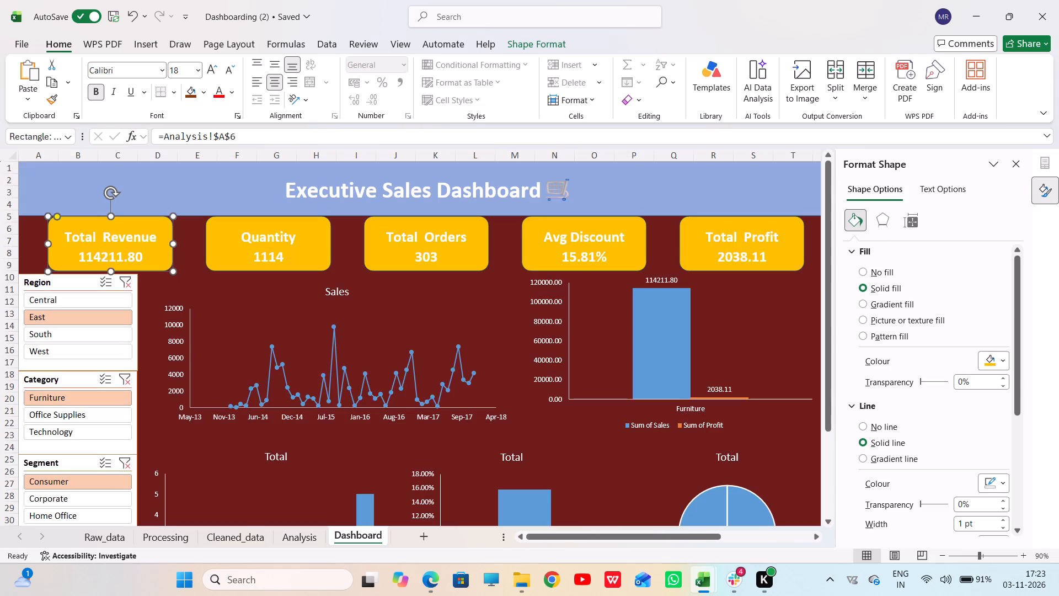
# Delete the grouped brown background and blue title banner of the old dashboard draft beside the main dashboard.
pyautogui.click(940, 554)
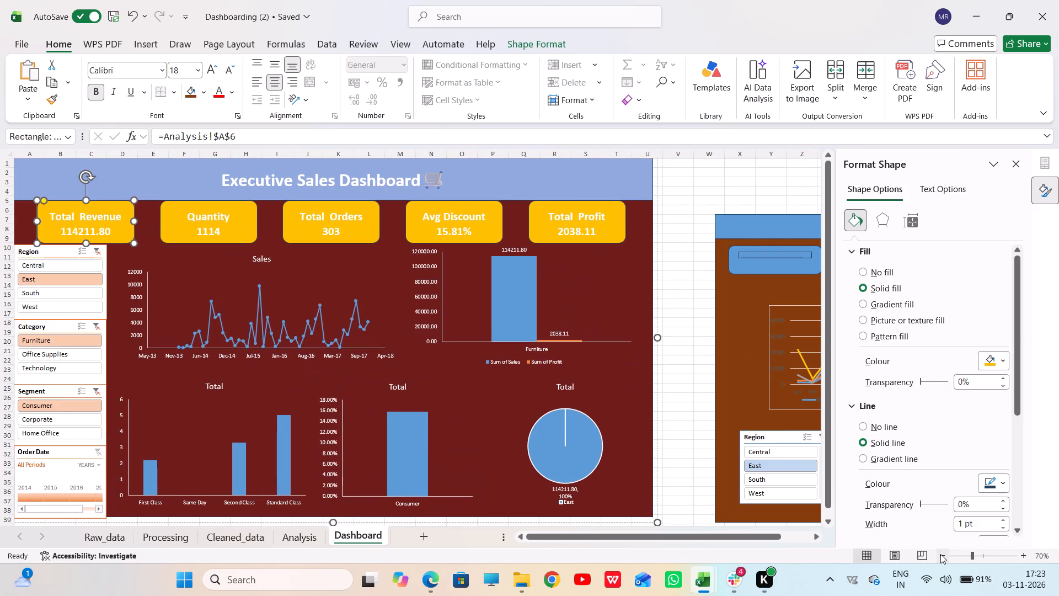
pyautogui.doubleClick(940, 554)
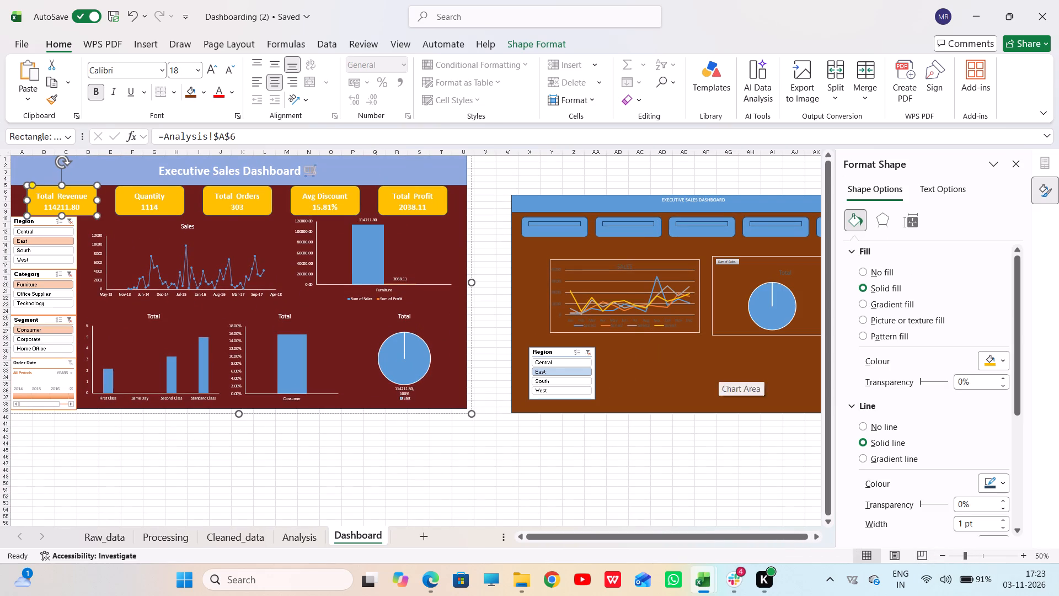
pyautogui.doubleClick(944, 557)
pyautogui.click(461, 275)
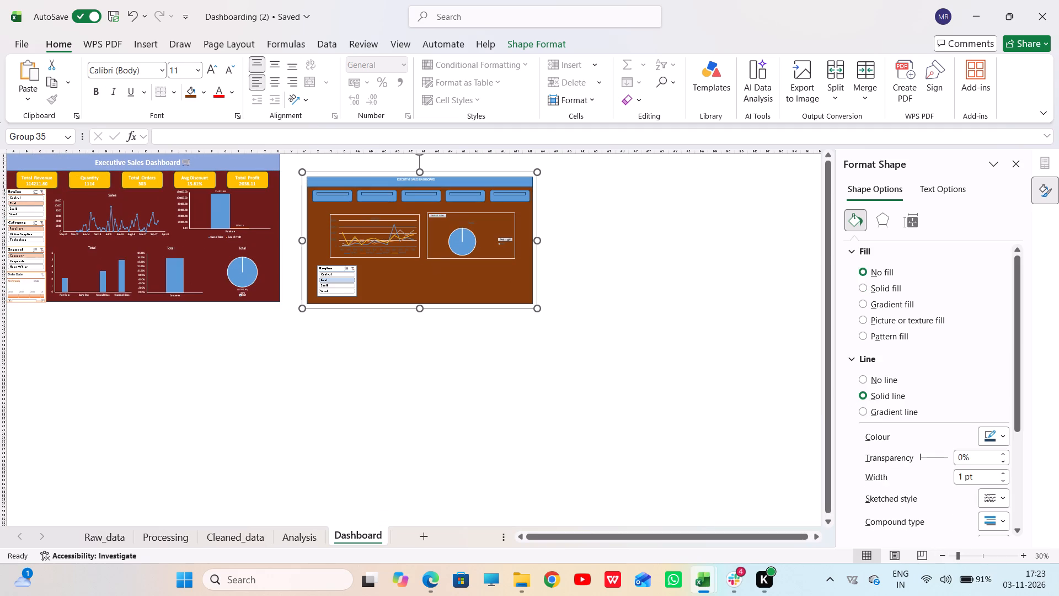
pyautogui.press('Delete')
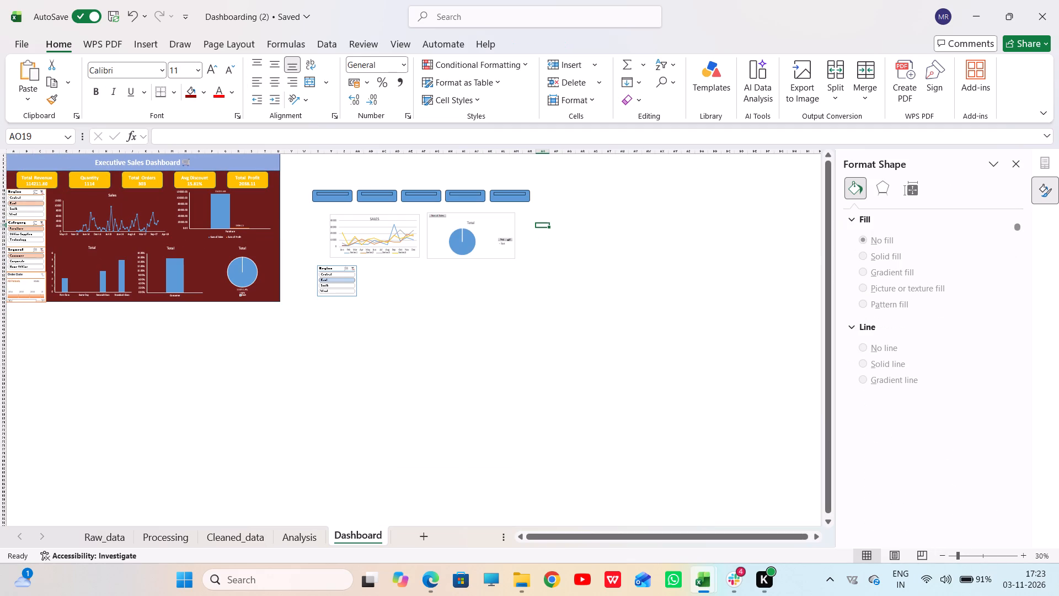
# Delete the old draft's pie chart and SALES line chart beside the main dashboard.
pyautogui.click(490, 219)
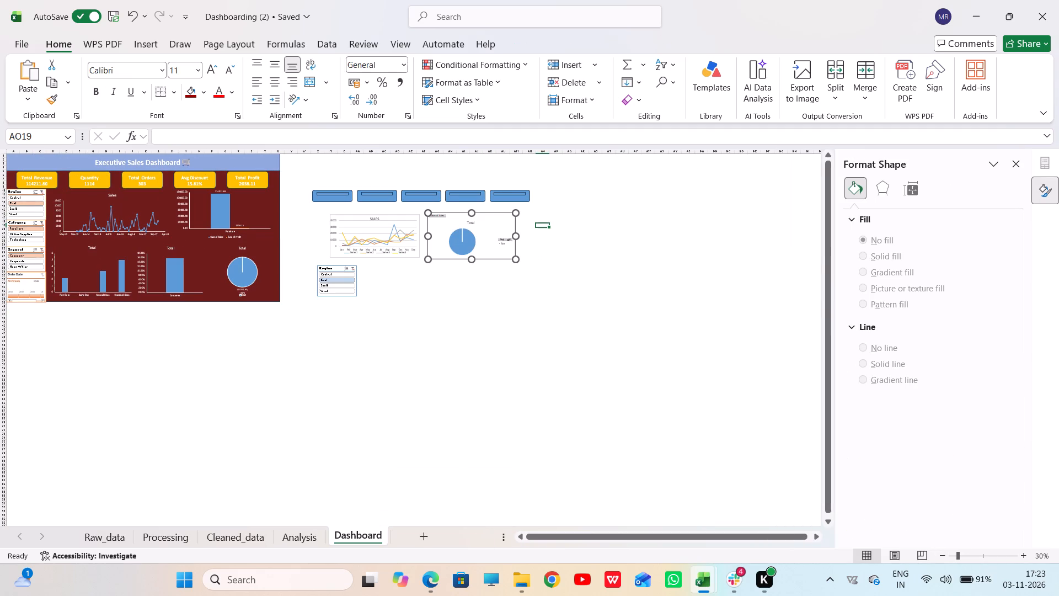
pyautogui.click(359, 251)
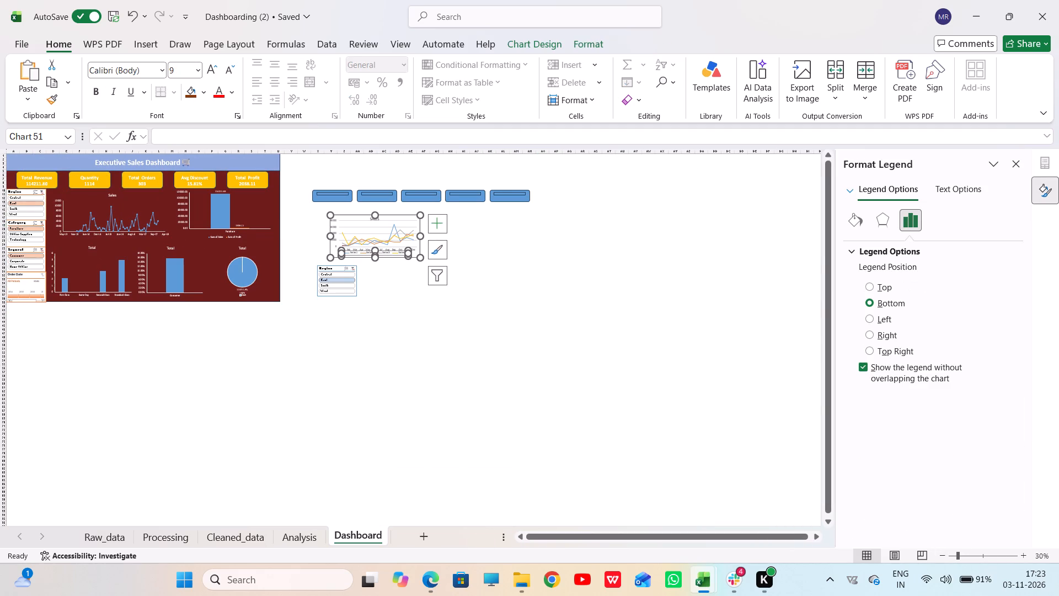
pyautogui.click(376, 237)
pyautogui.press('Delete')
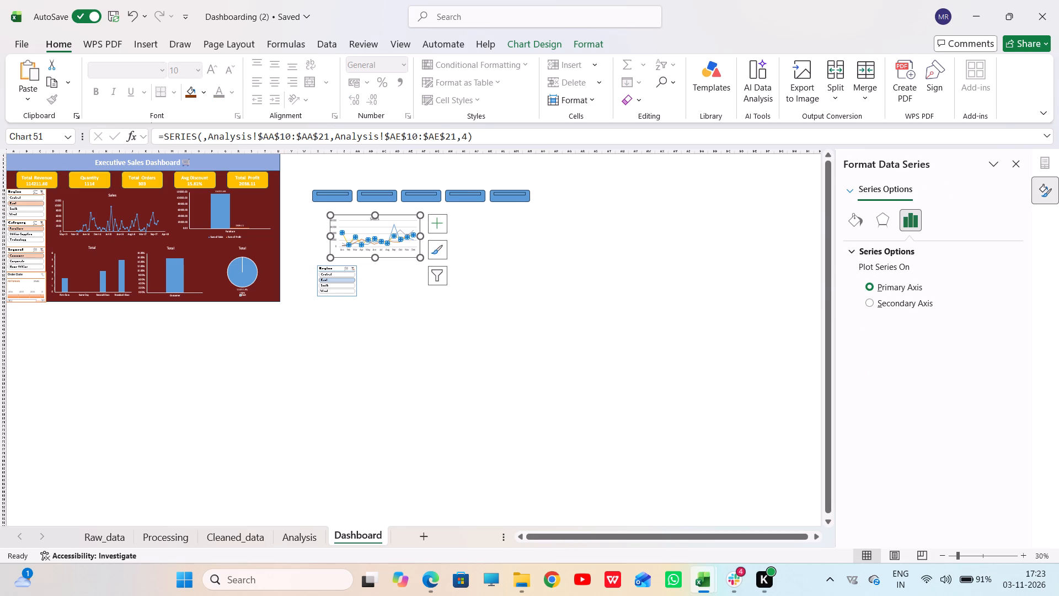
pyautogui.press('Delete')
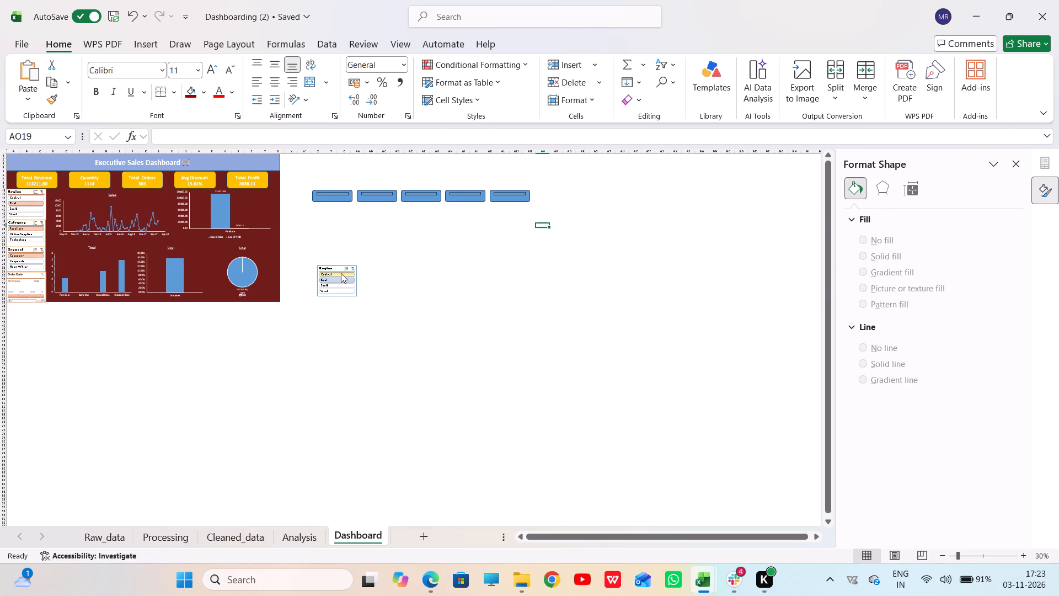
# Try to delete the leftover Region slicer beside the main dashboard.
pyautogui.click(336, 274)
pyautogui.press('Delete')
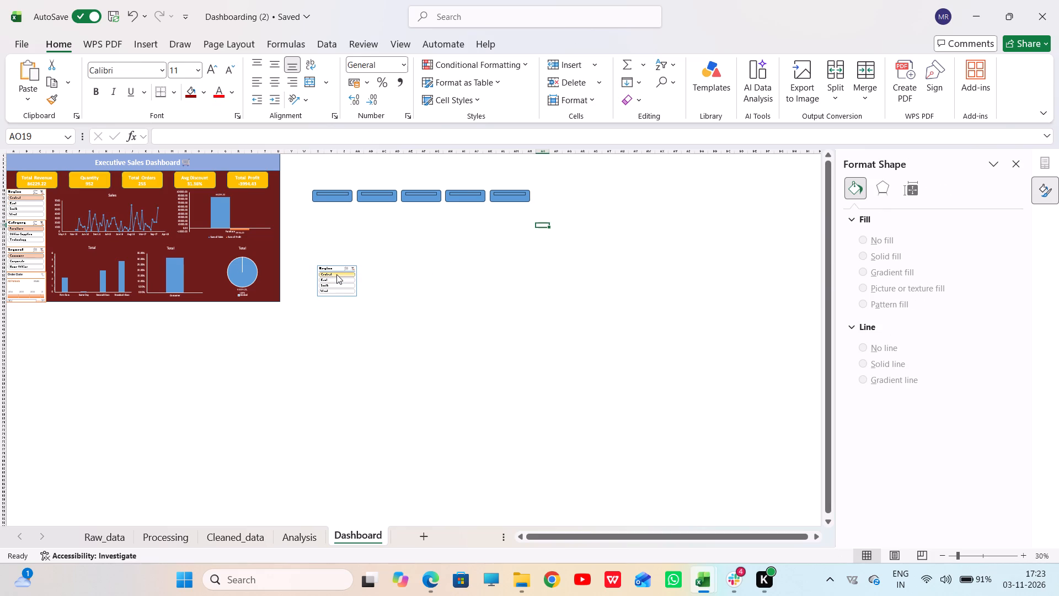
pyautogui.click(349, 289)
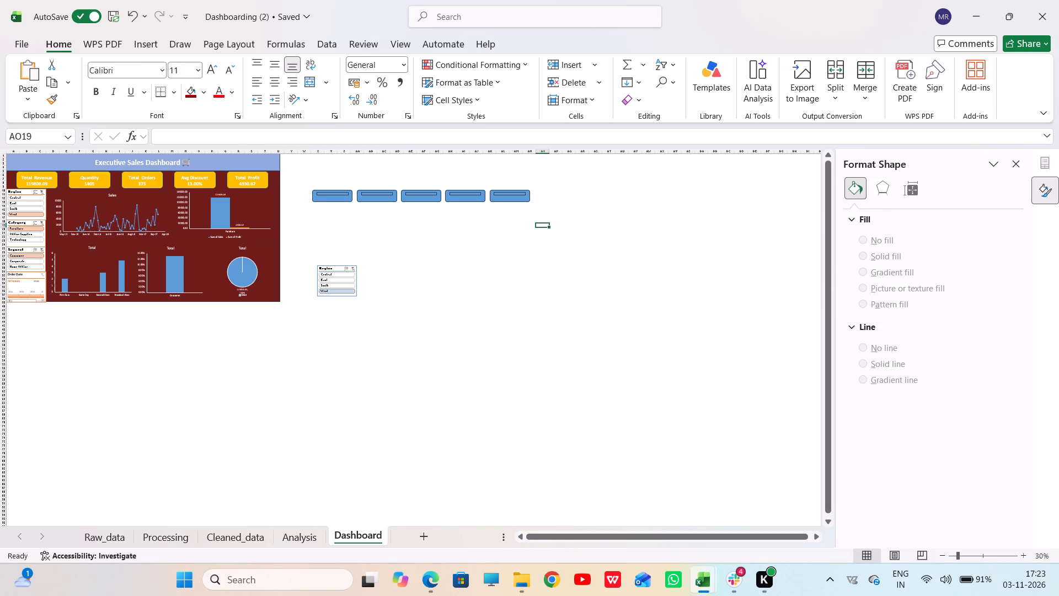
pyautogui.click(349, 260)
# Delete the five blank blue cards left over from the old draft beside the main dashboard.
pyautogui.click(339, 200)
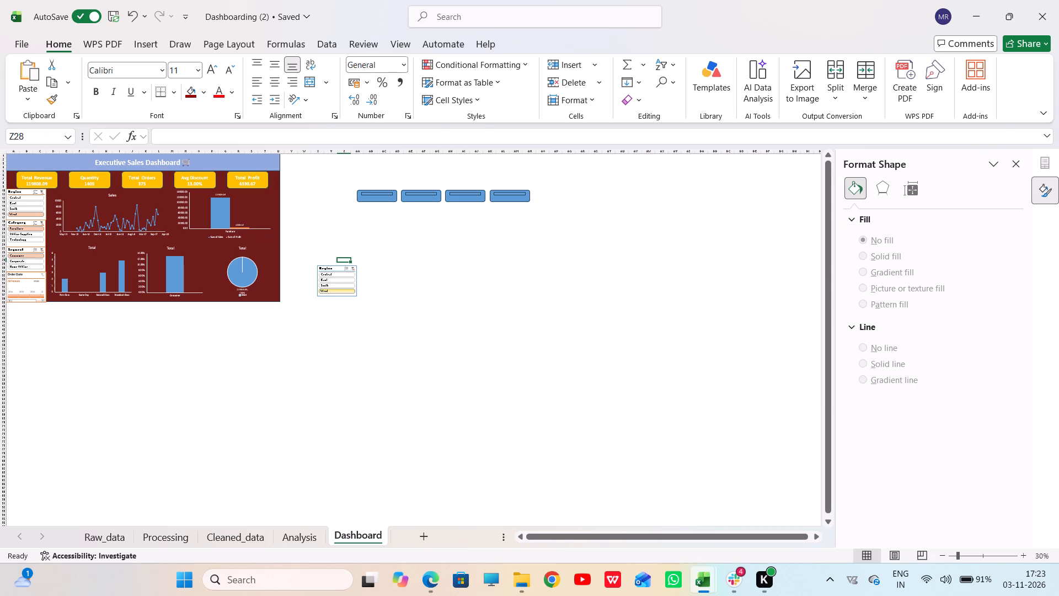
pyautogui.click(426, 196)
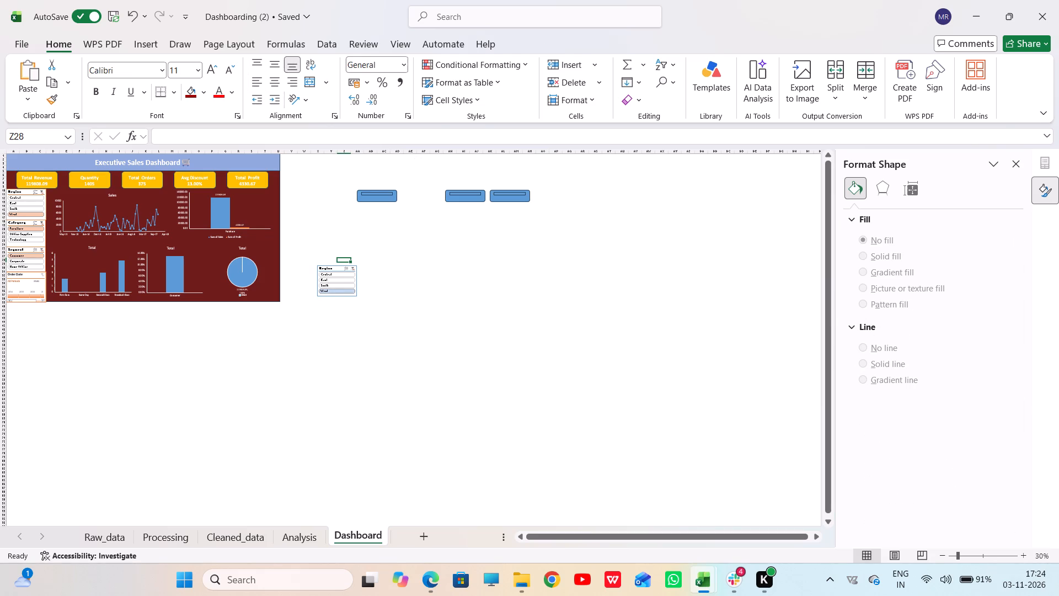
pyautogui.click(477, 207)
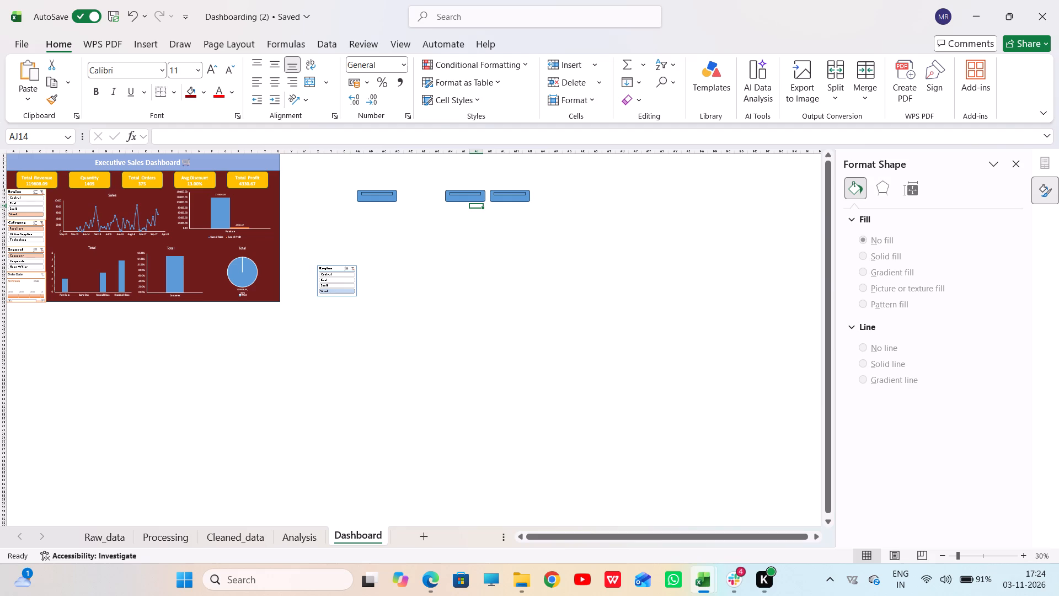
pyautogui.click(478, 196)
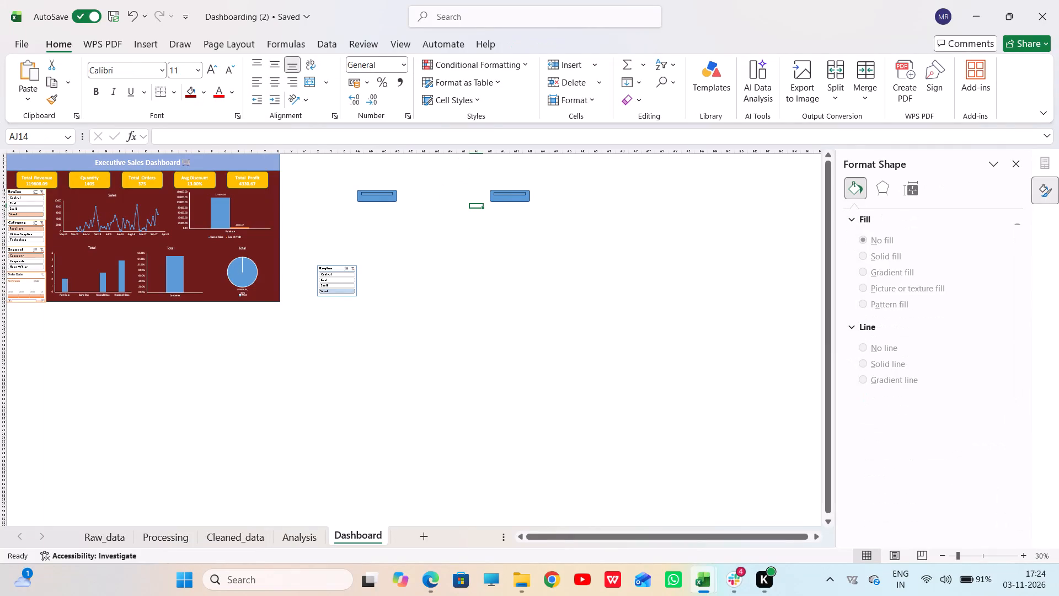
pyautogui.click(507, 194)
pyautogui.press('Delete')
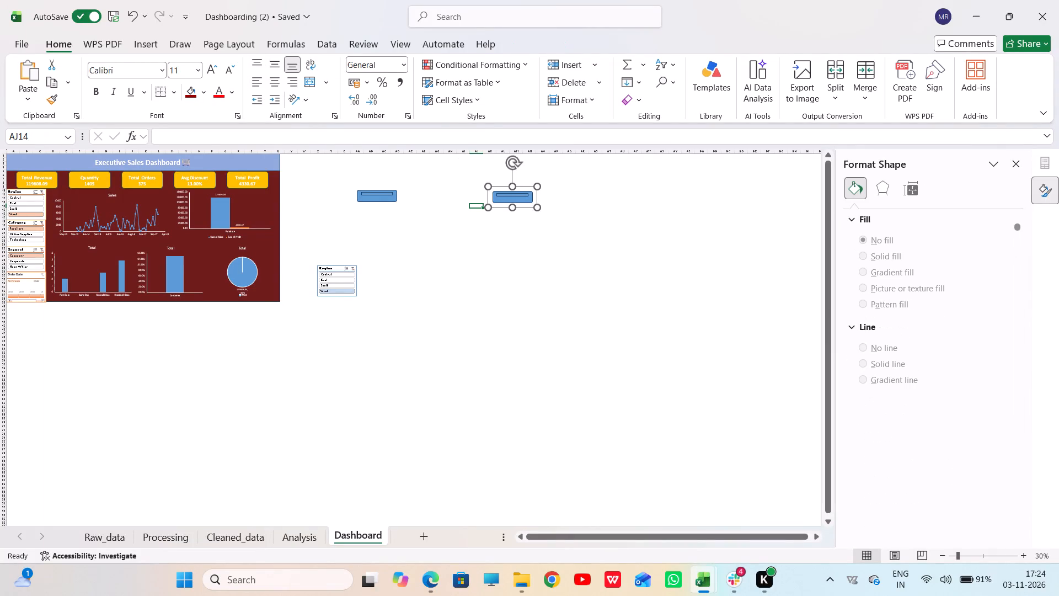
pyautogui.click(383, 200)
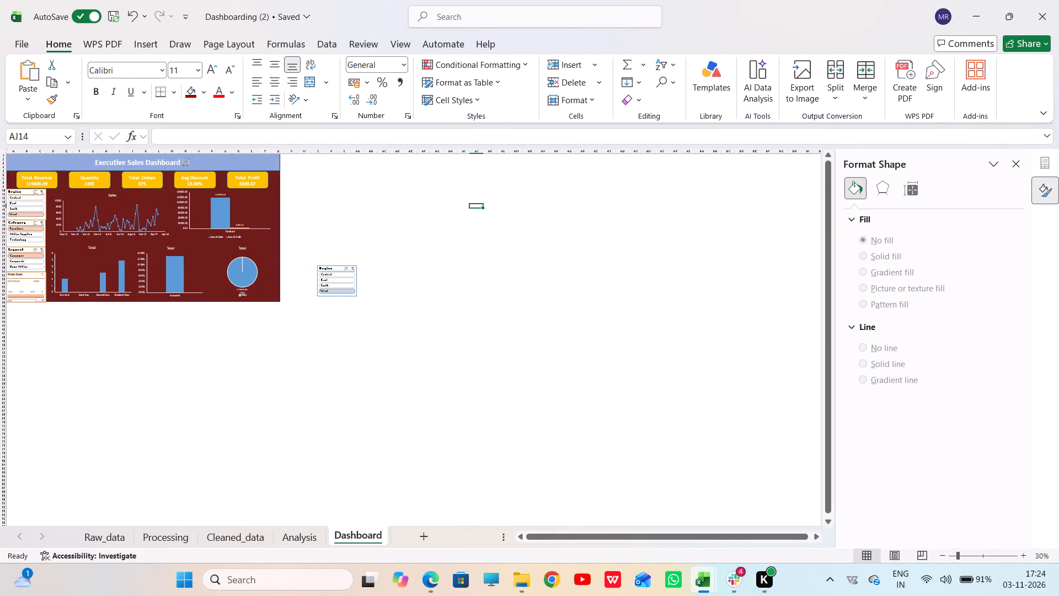
# Filter the dashboard to the Central region using the leftover Region slicer.
pyautogui.click(343, 273)
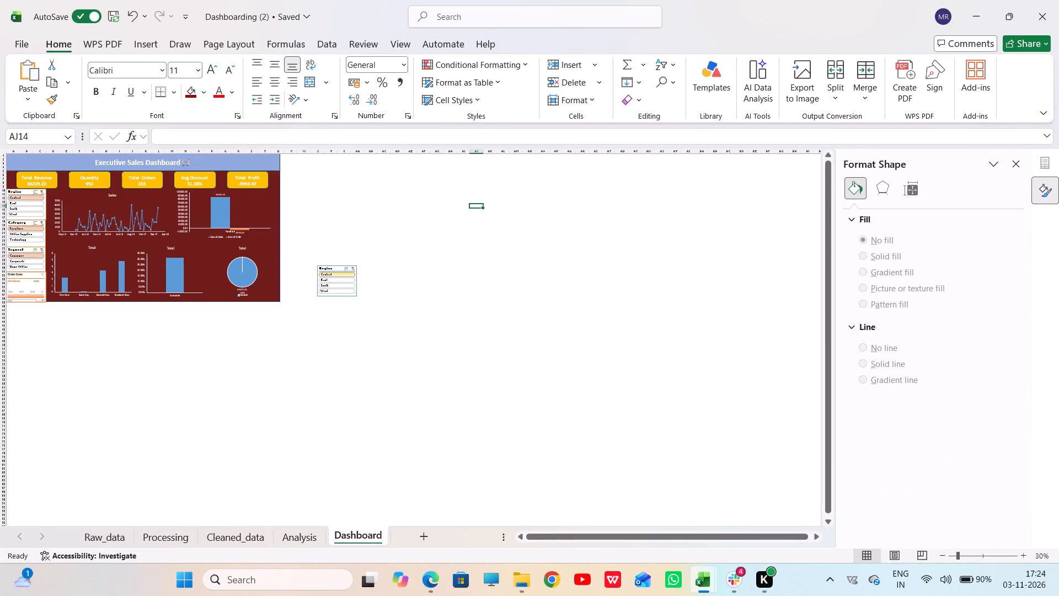
# Examine the main dashboard's banner, cards, charts and slicers at 100% zoom.
pyautogui.scroll(2, 563, 254)
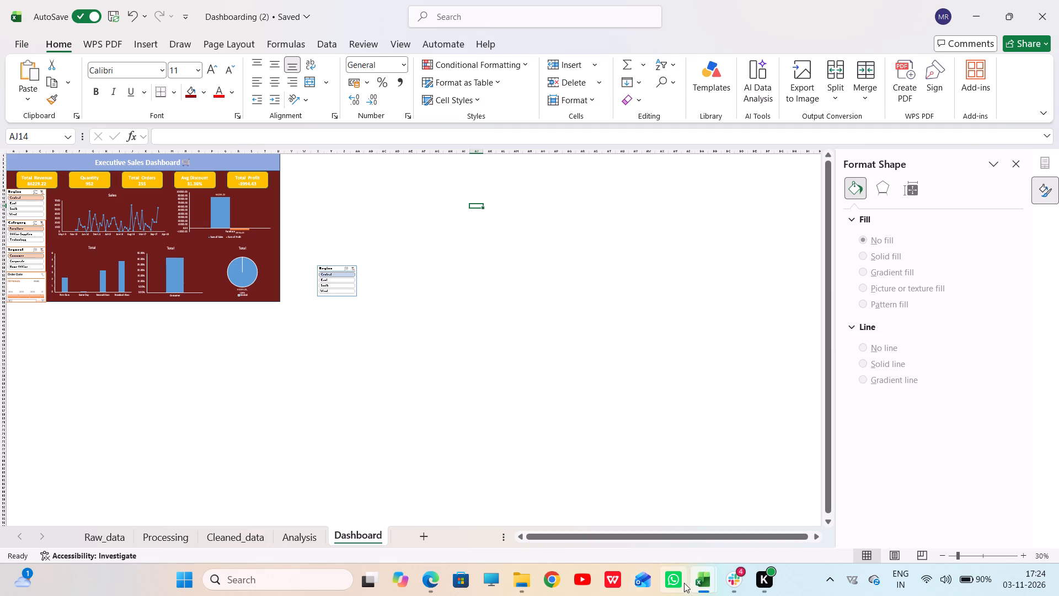
pyautogui.click(1028, 556)
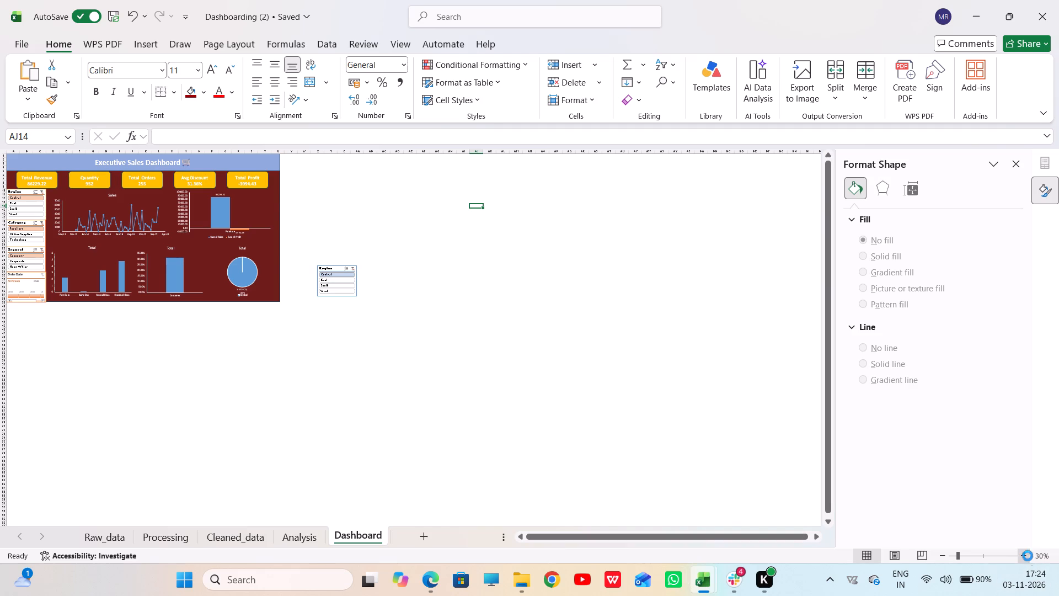
pyautogui.click(1028, 556)
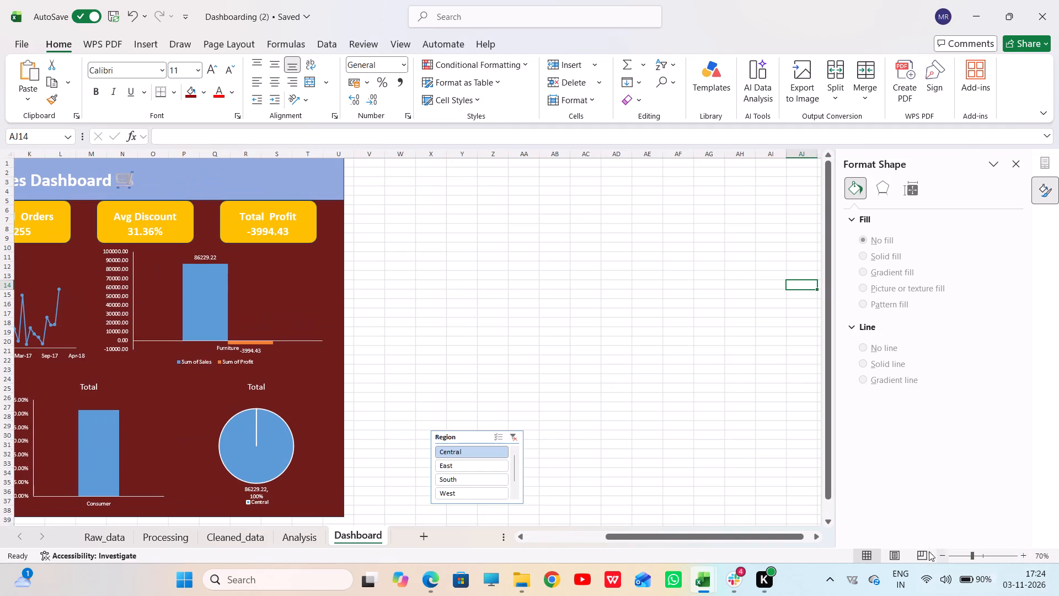
pyautogui.doubleClick(938, 555)
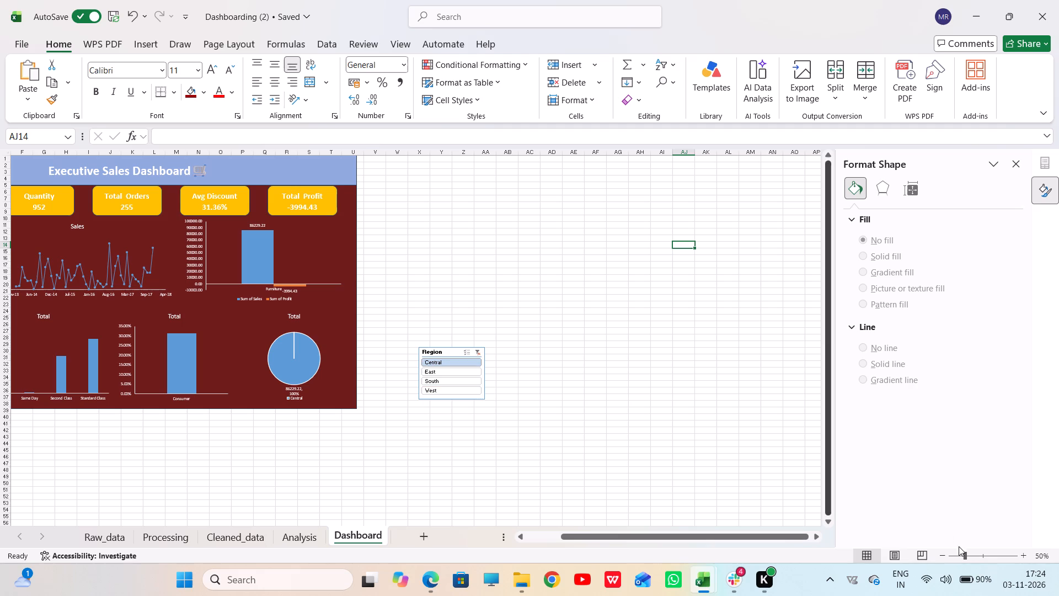
pyautogui.click(939, 552)
pyautogui.doubleClick(1023, 556)
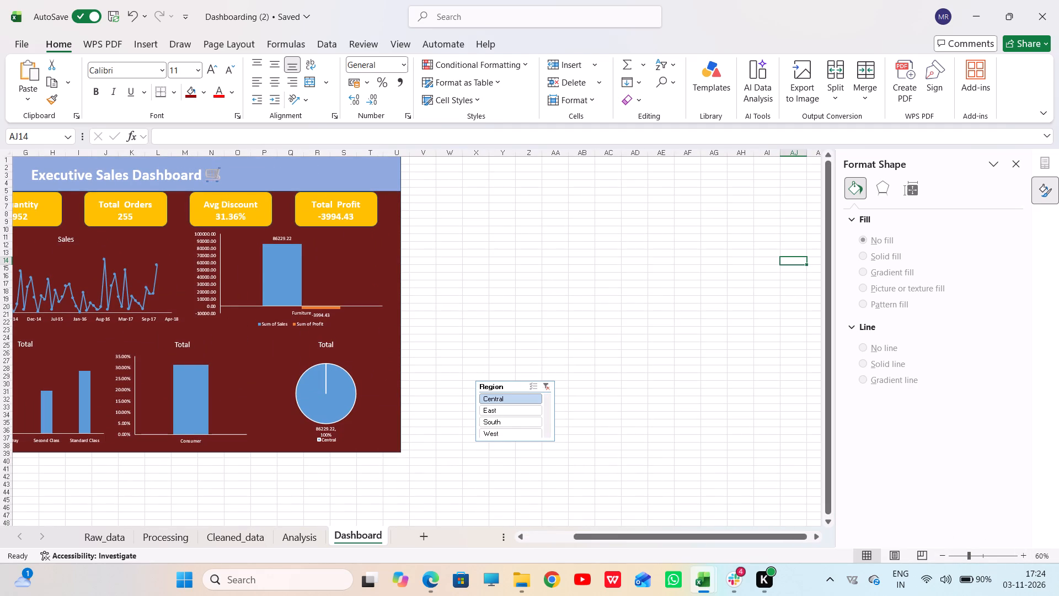
pyautogui.click(942, 557)
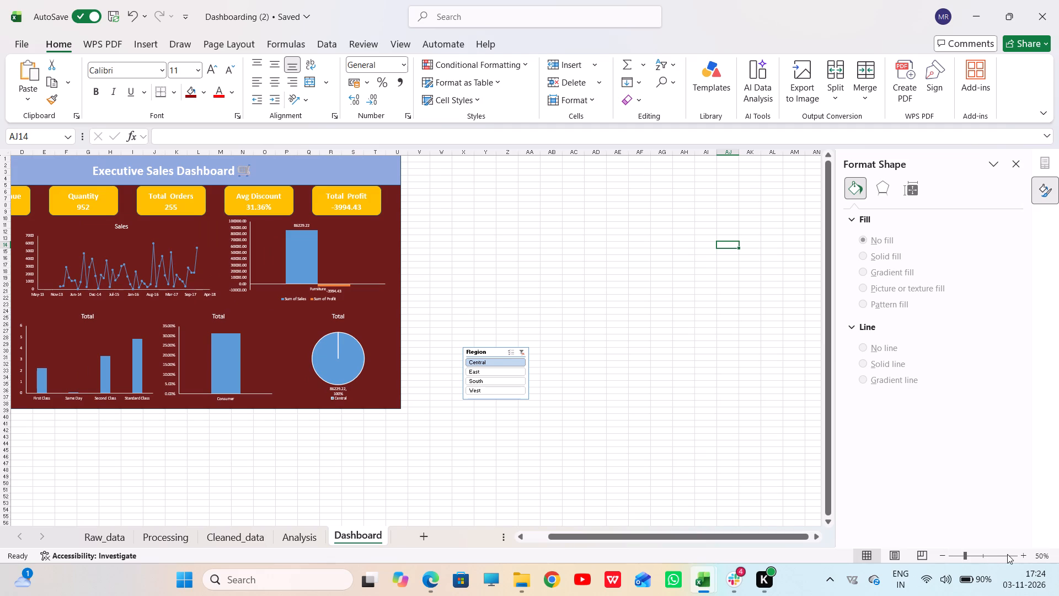
pyautogui.doubleClick(1020, 555)
pyautogui.click(1021, 555)
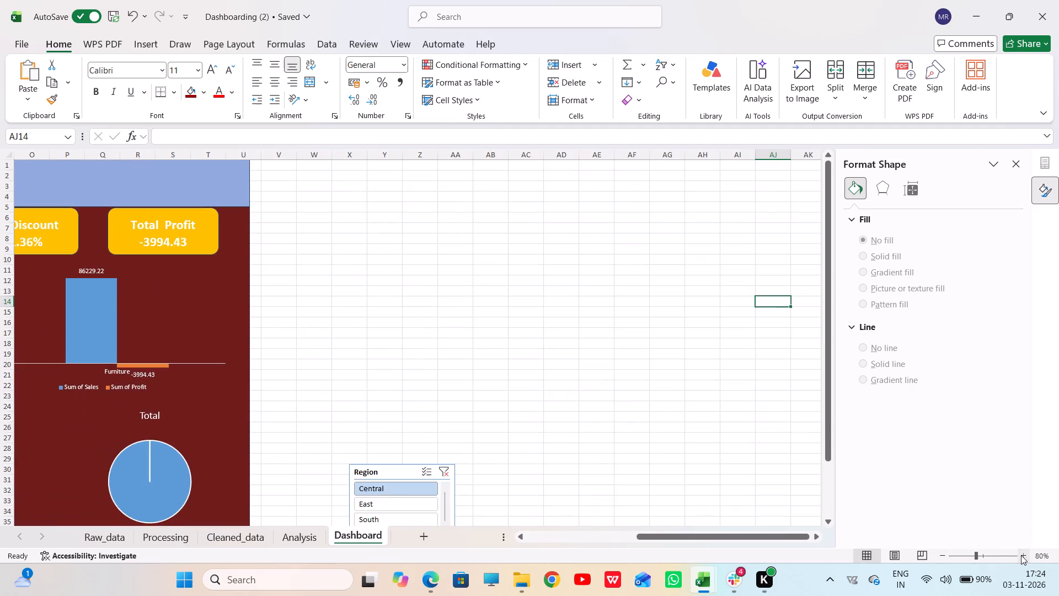
pyautogui.click(1021, 555)
pyautogui.click(1021, 555)
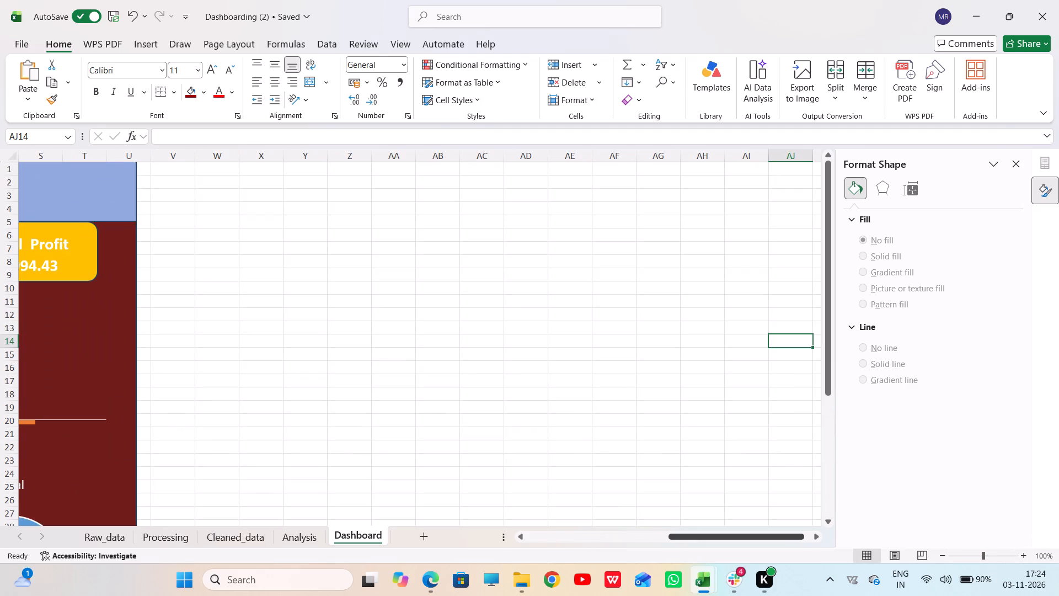
pyautogui.click(519, 539)
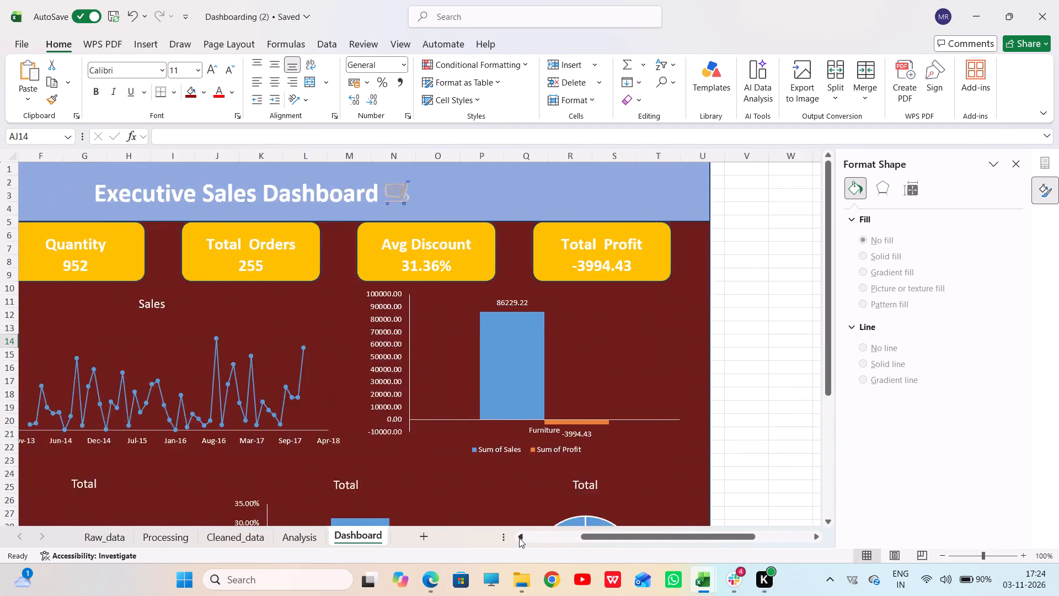
pyautogui.scroll(-4, 573, 422)
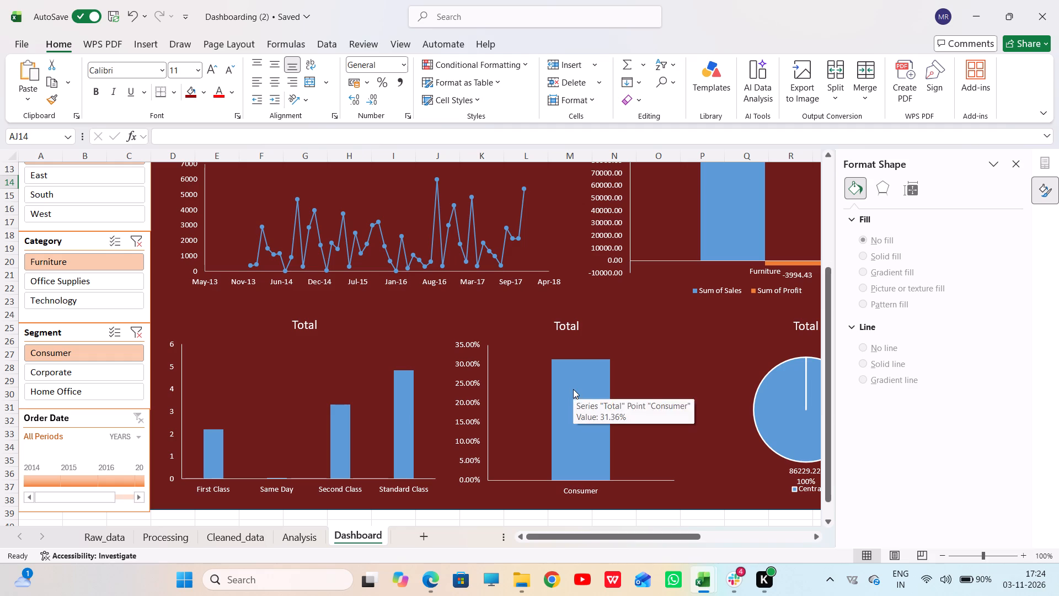
pyautogui.scroll(8, 602, 461)
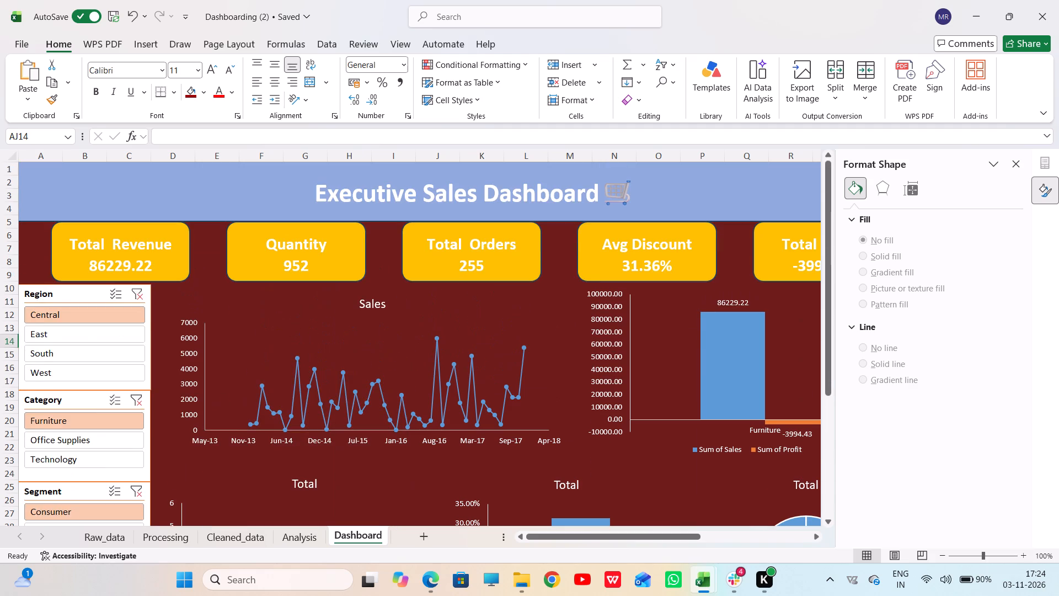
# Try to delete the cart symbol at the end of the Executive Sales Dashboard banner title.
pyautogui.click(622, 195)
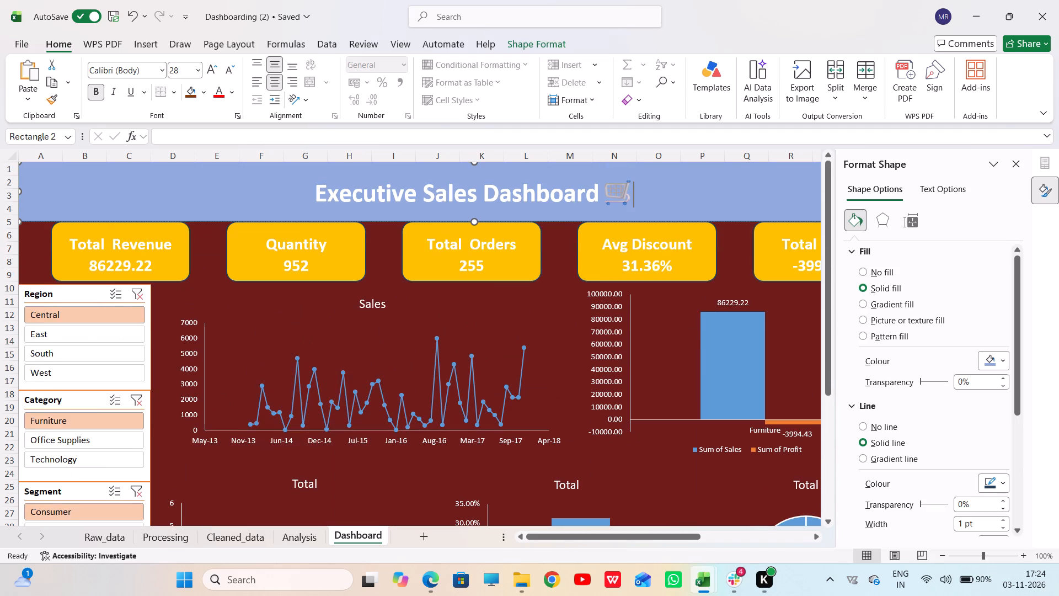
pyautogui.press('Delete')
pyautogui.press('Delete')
# Look over the dashboard's slicers, cards and both rows of charts from top to bottom.
pyautogui.scroll(-3, 654, 256)
pyautogui.scroll(-2, 683, 348)
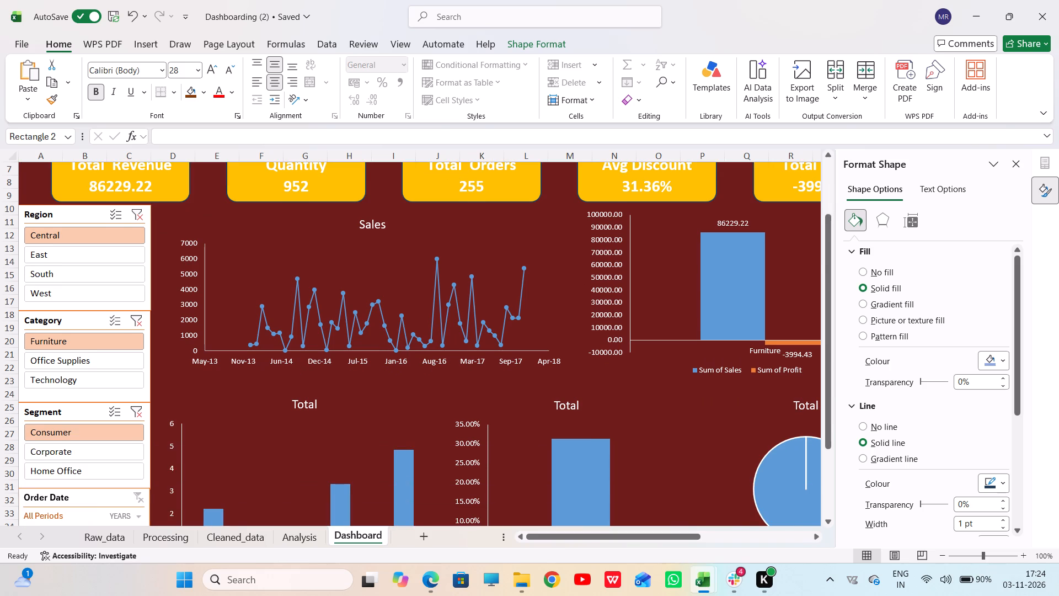
pyautogui.scroll(-2, 670, 354)
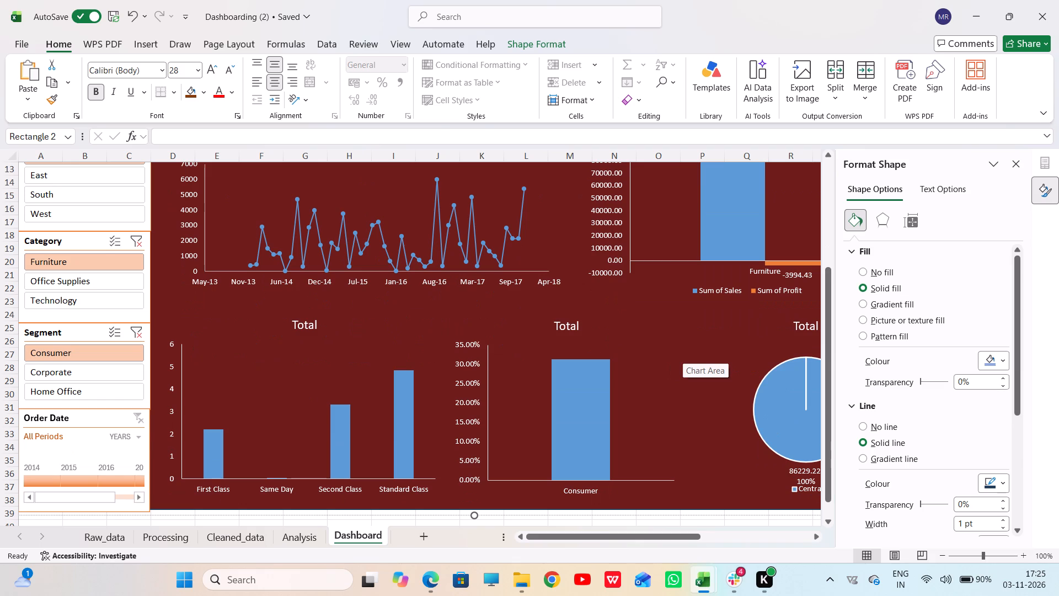
pyautogui.scroll(6, 683, 353)
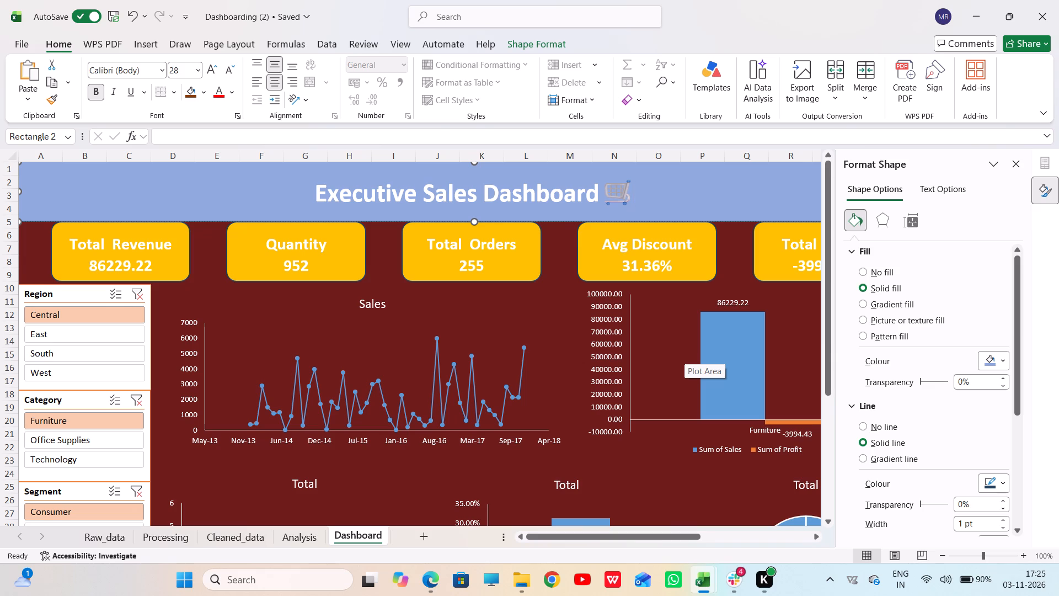
pyautogui.scroll(-2, 673, 340)
pyautogui.scroll(4, 661, 333)
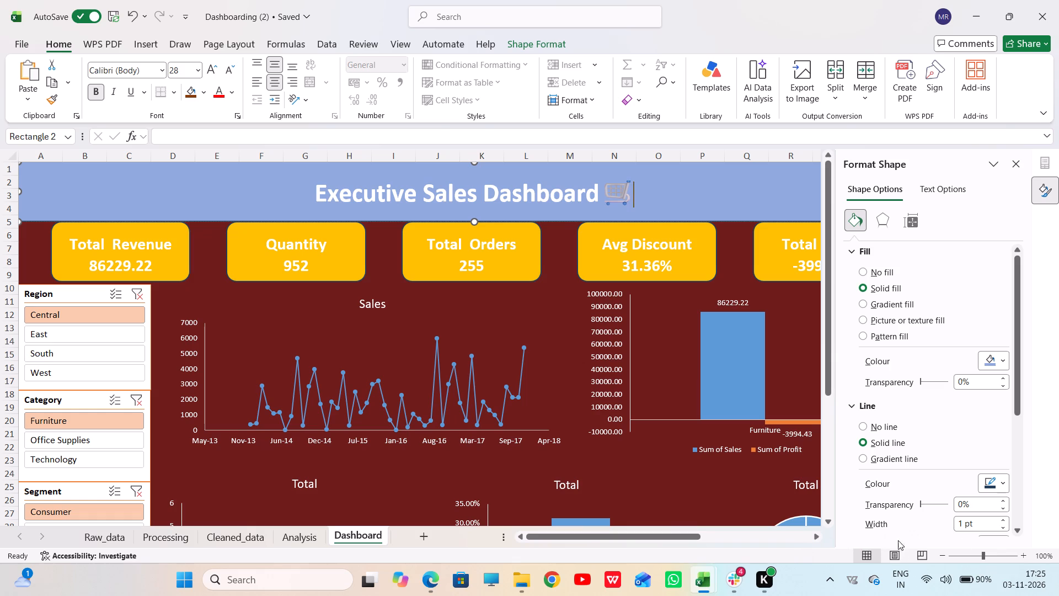
pyautogui.scroll(-3, 701, 483)
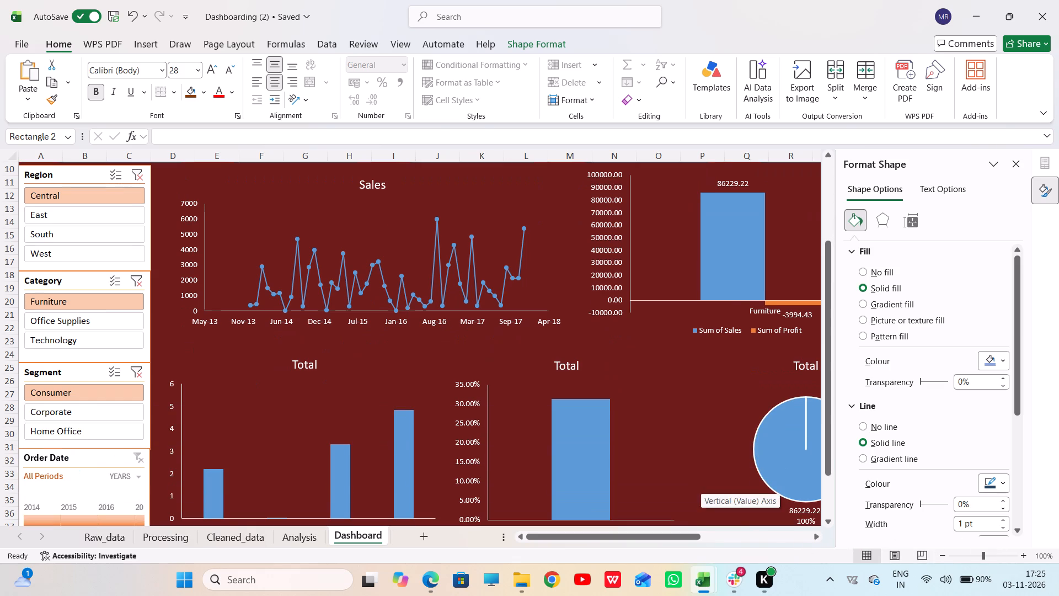
# Cut the leftover Region slicer out of the empty area beside the main dashboard.
pyautogui.tripleClick(815, 534)
pyautogui.tripleClick(814, 533)
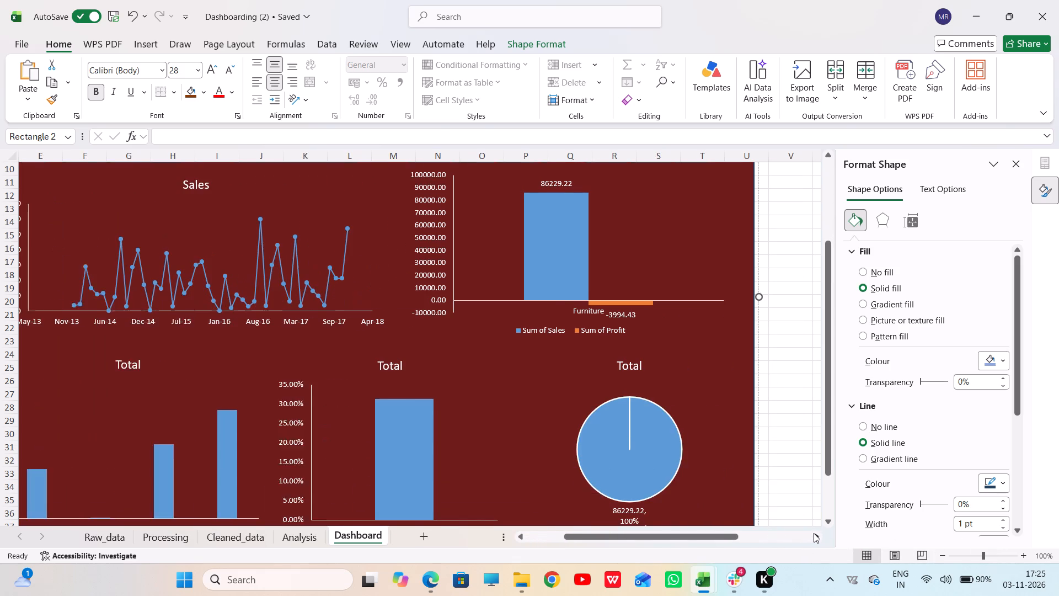
pyautogui.tripleClick(812, 533)
pyautogui.doubleClick(811, 533)
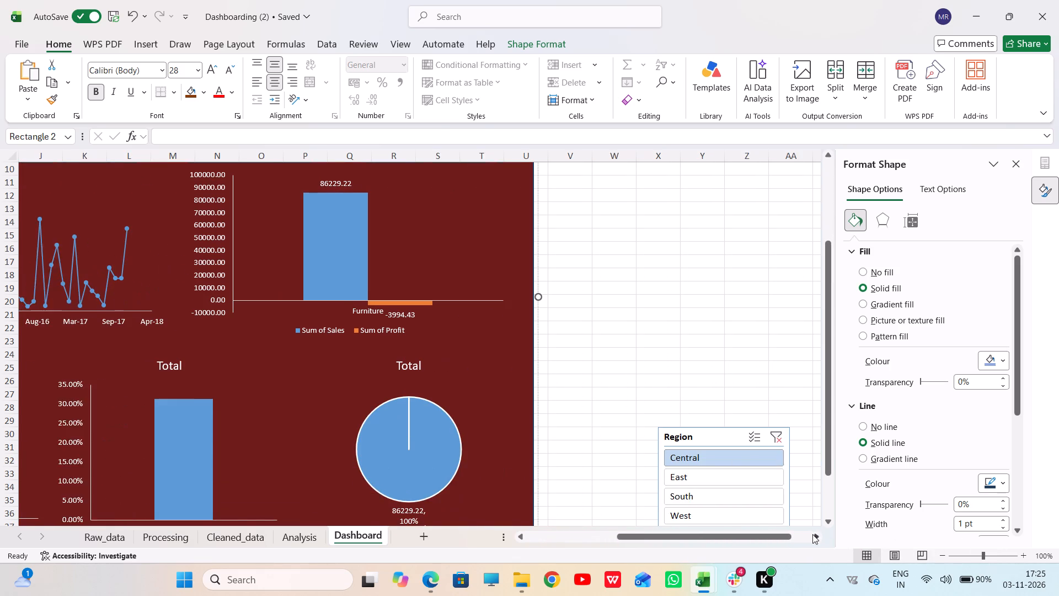
pyautogui.scroll(-2, 710, 465)
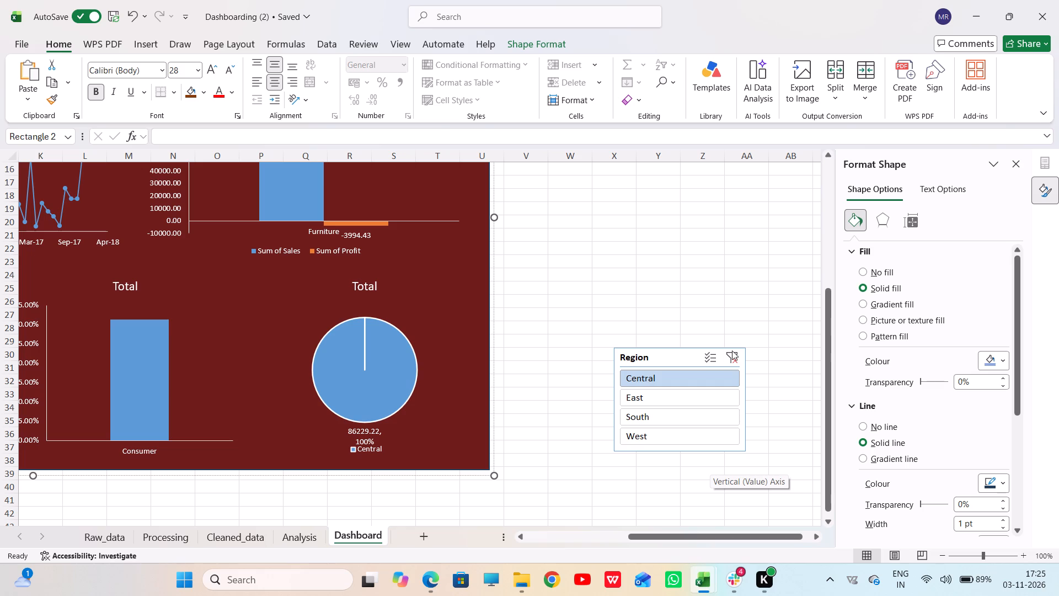
pyautogui.rightClick(737, 366)
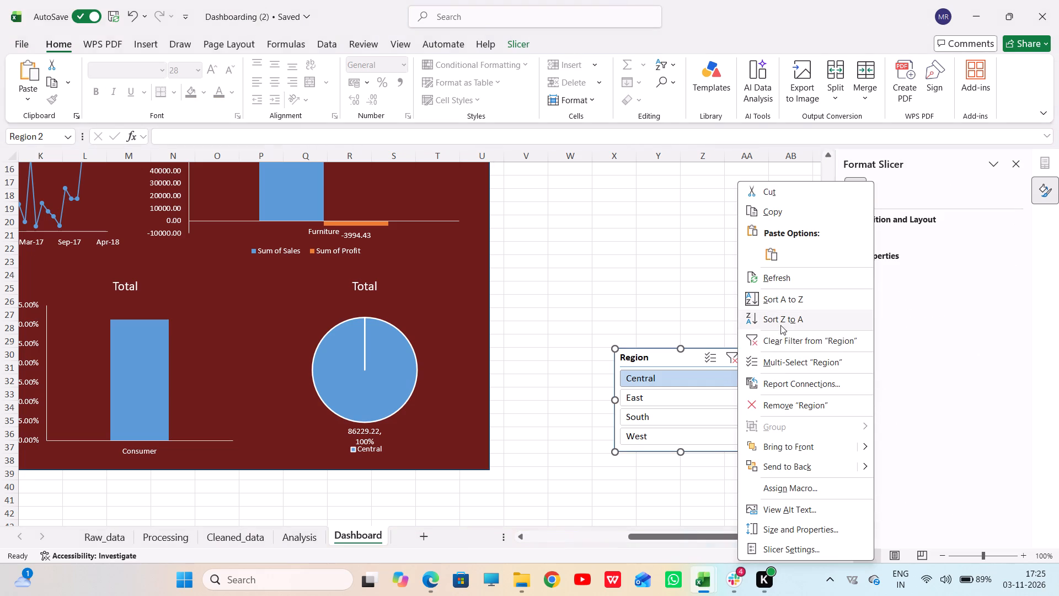
pyautogui.scroll(-3, 782, 367)
pyautogui.click(789, 193)
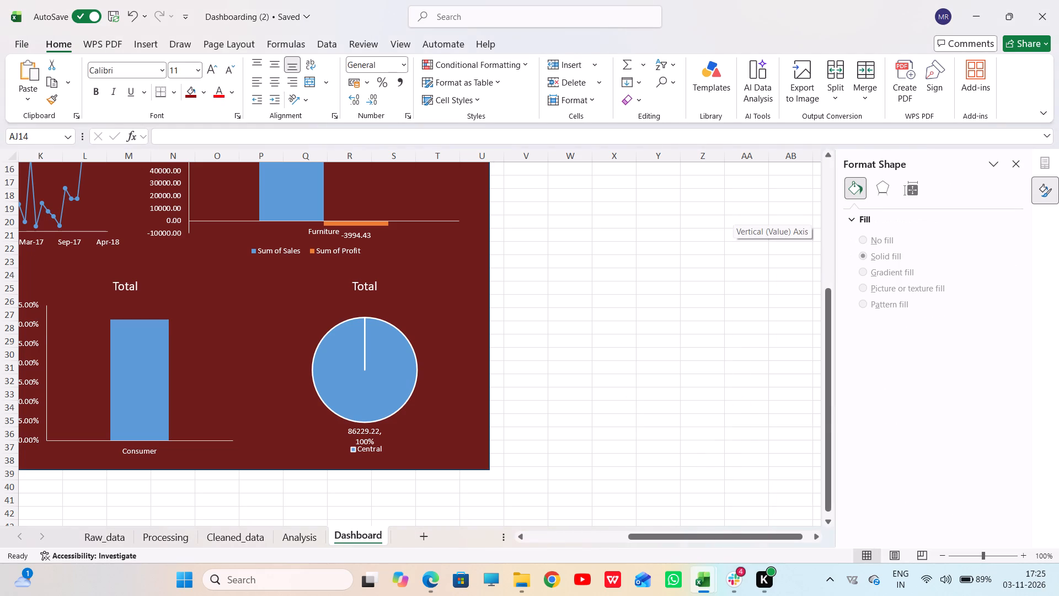
# Look over the whole dashboard, from the banner down to the bottom row of charts, at 70% zoom.
pyautogui.scroll(4, 493, 347)
pyautogui.click(518, 536)
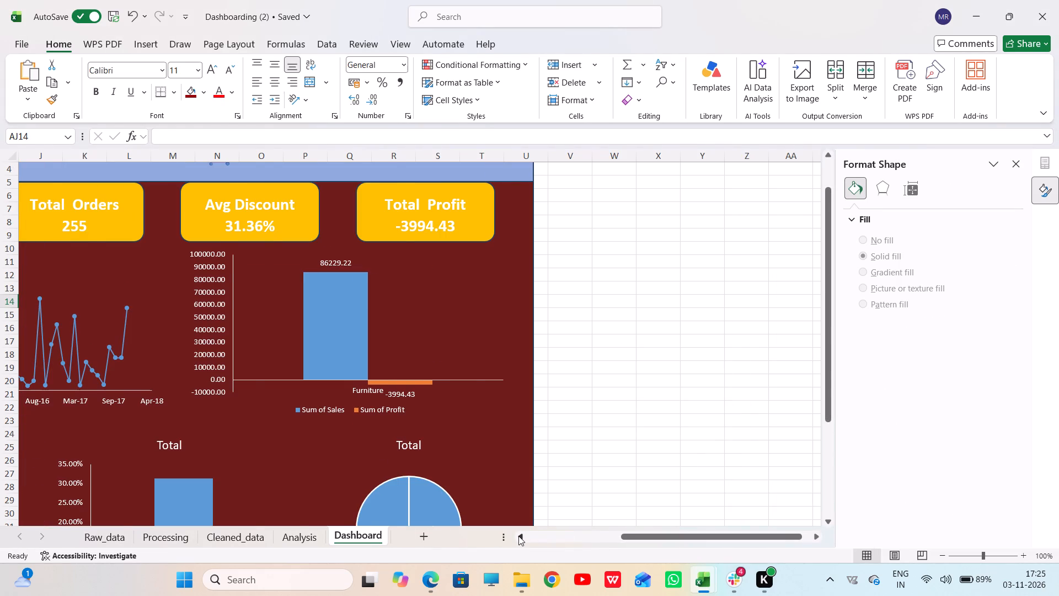
pyautogui.scroll(-2, 526, 479)
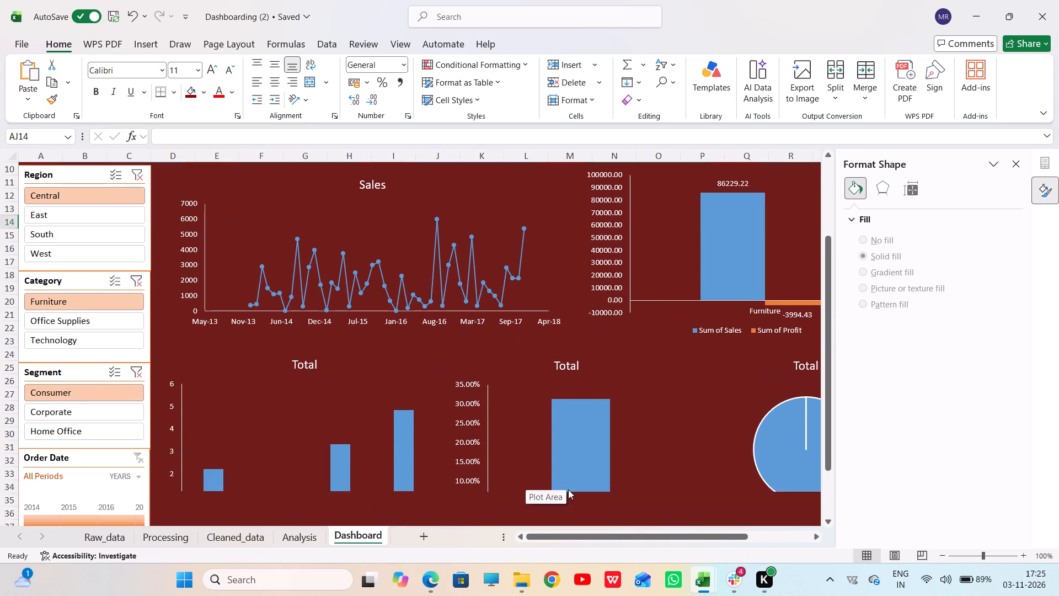
pyautogui.doubleClick(940, 555)
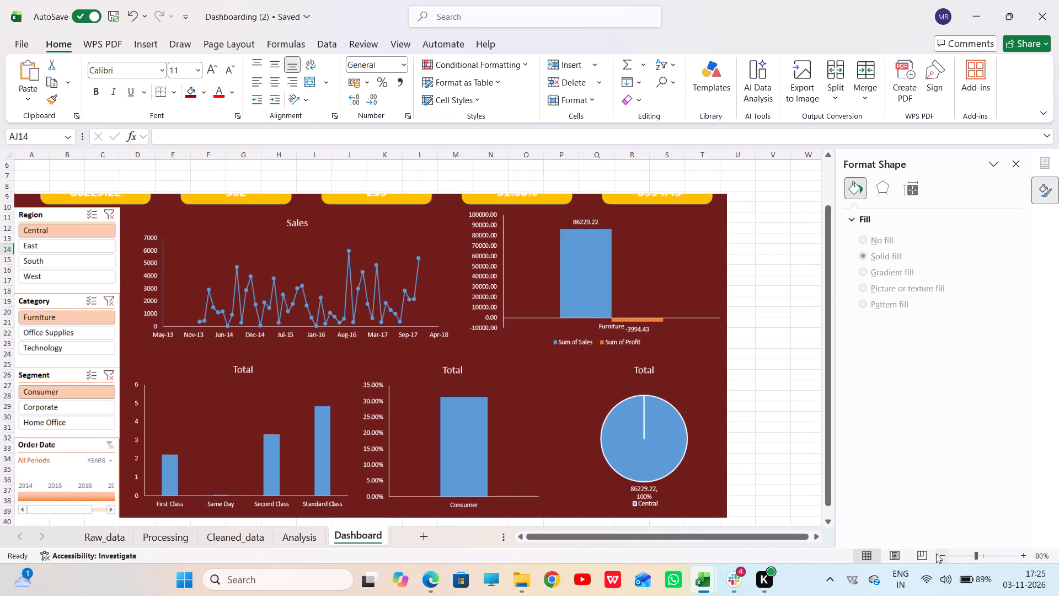
pyautogui.scroll(3, 633, 445)
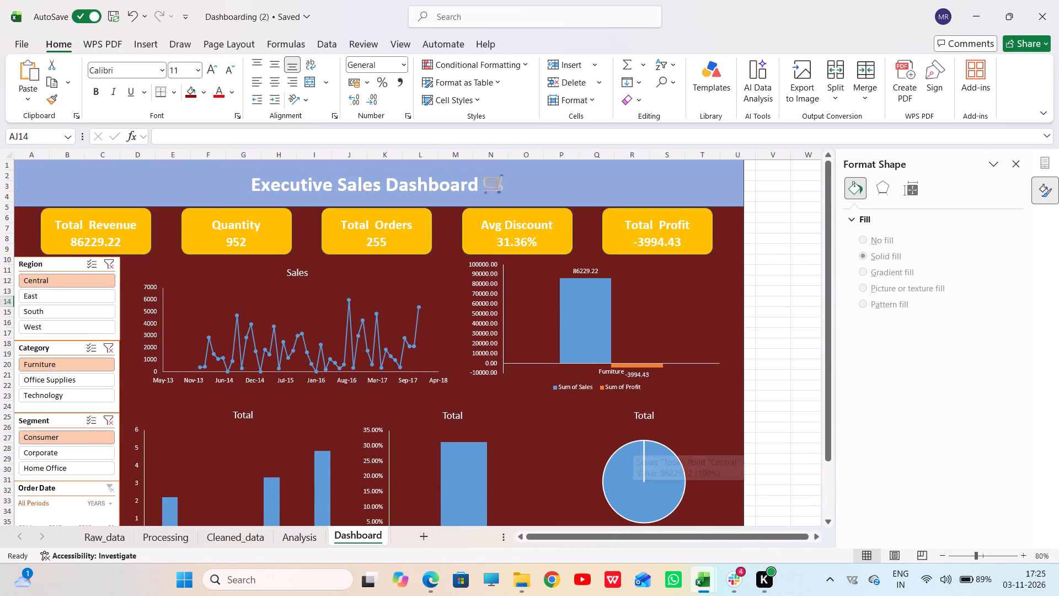
pyautogui.click(938, 554)
pyautogui.scroll(1, 517, 409)
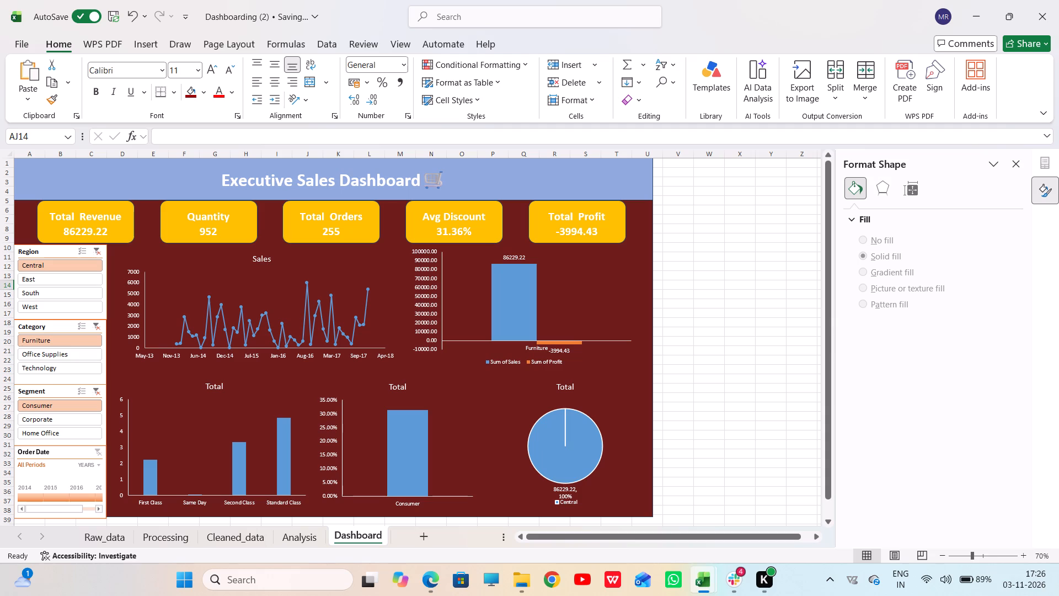
# Switch the Region slicer through South and East to West, and the Category slicer through Office Supplies to Technology.
pyautogui.click(62, 299)
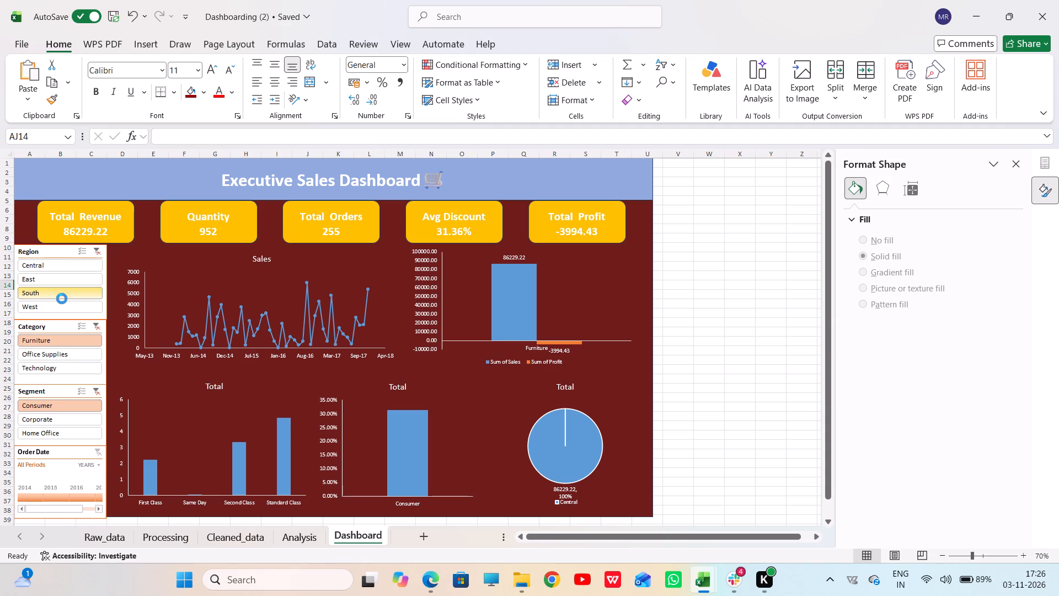
pyautogui.click(65, 279)
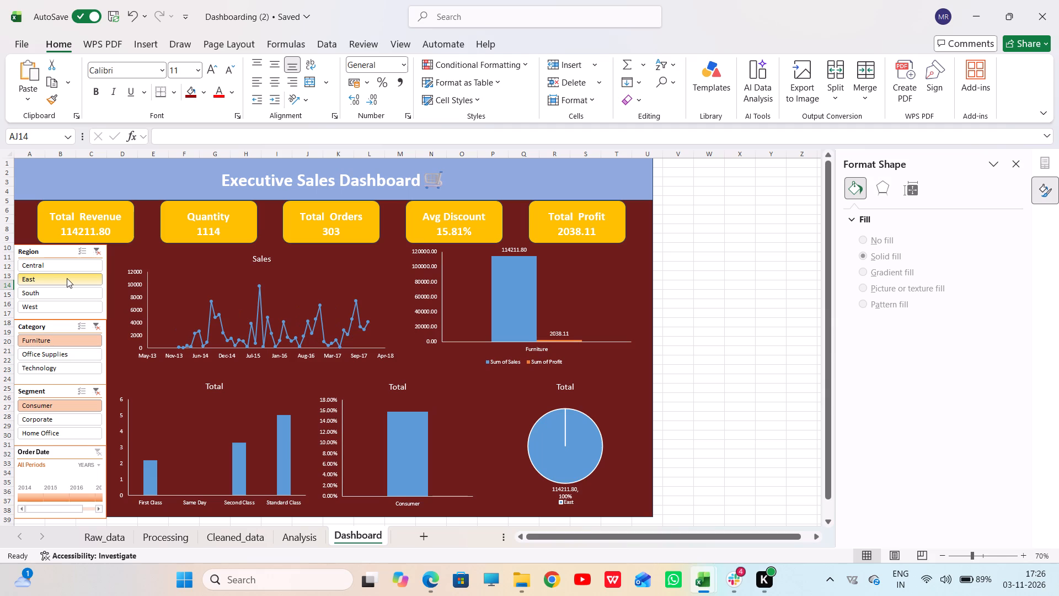
pyautogui.click(50, 302)
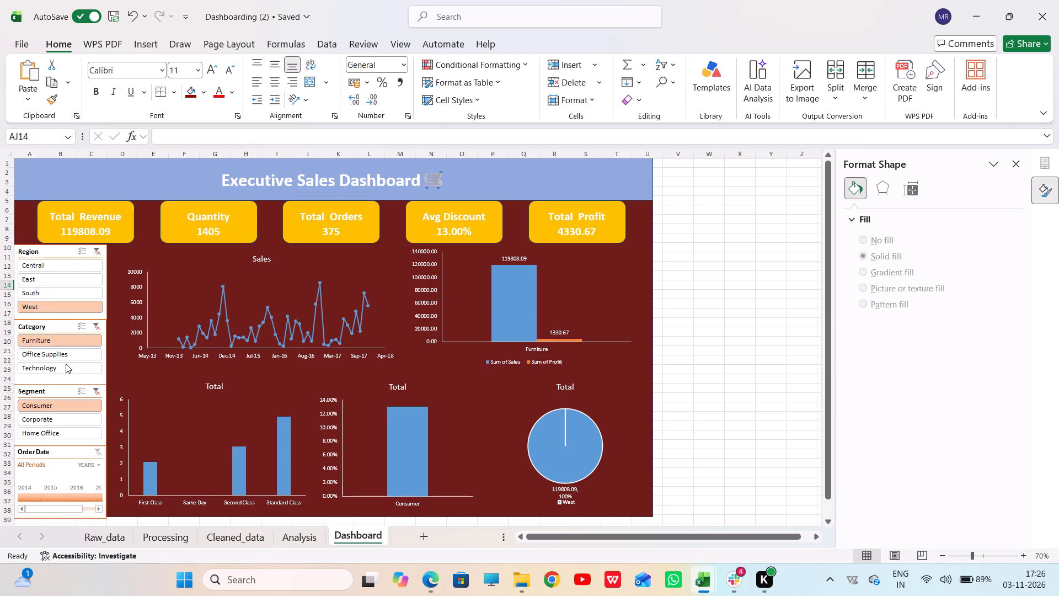
pyautogui.click(68, 355)
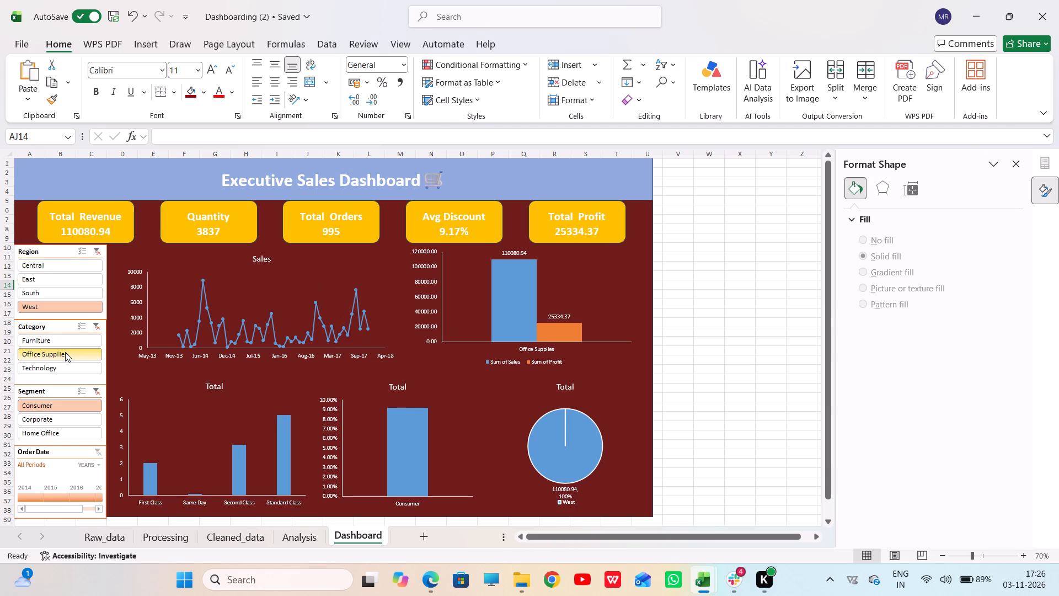
pyautogui.click(63, 374)
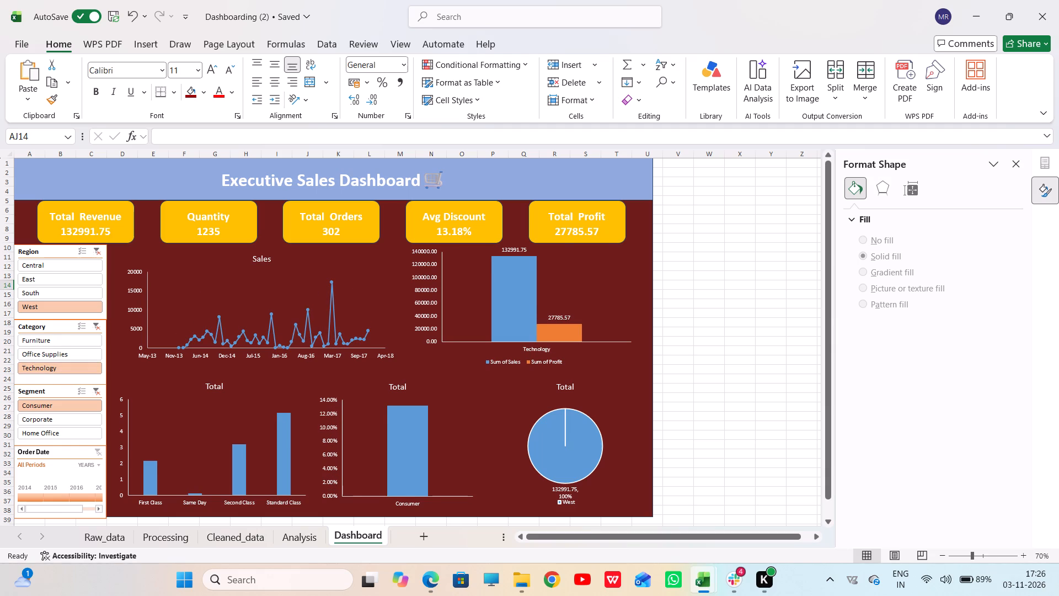
# Turn off varying colours by slice for the data series of the dashboard's pie chart.
pyautogui.rightClick(589, 454)
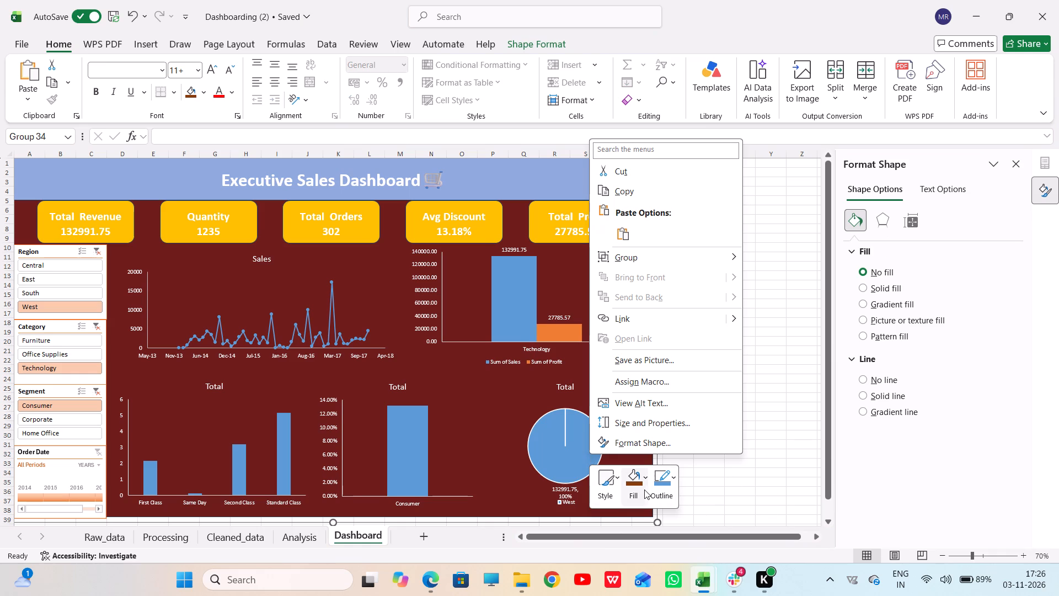
pyautogui.click(643, 438)
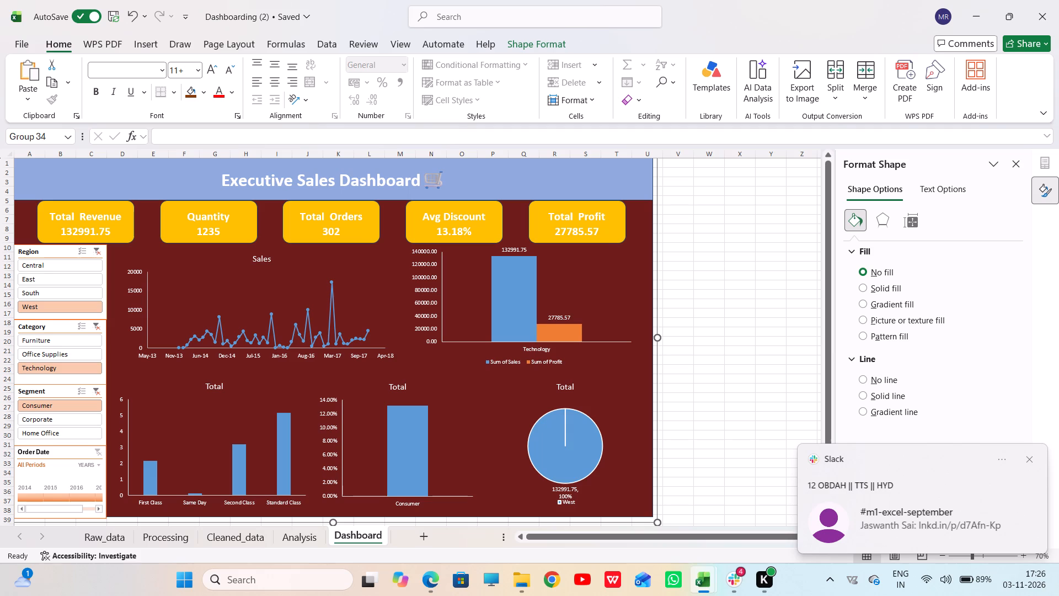
pyautogui.click(577, 439)
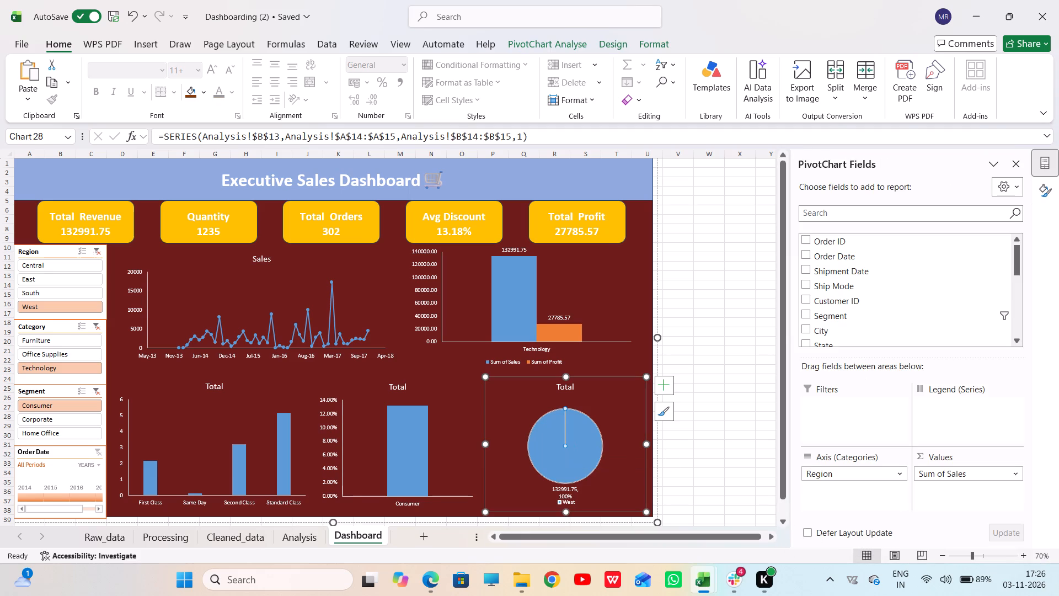
pyautogui.click(1019, 162)
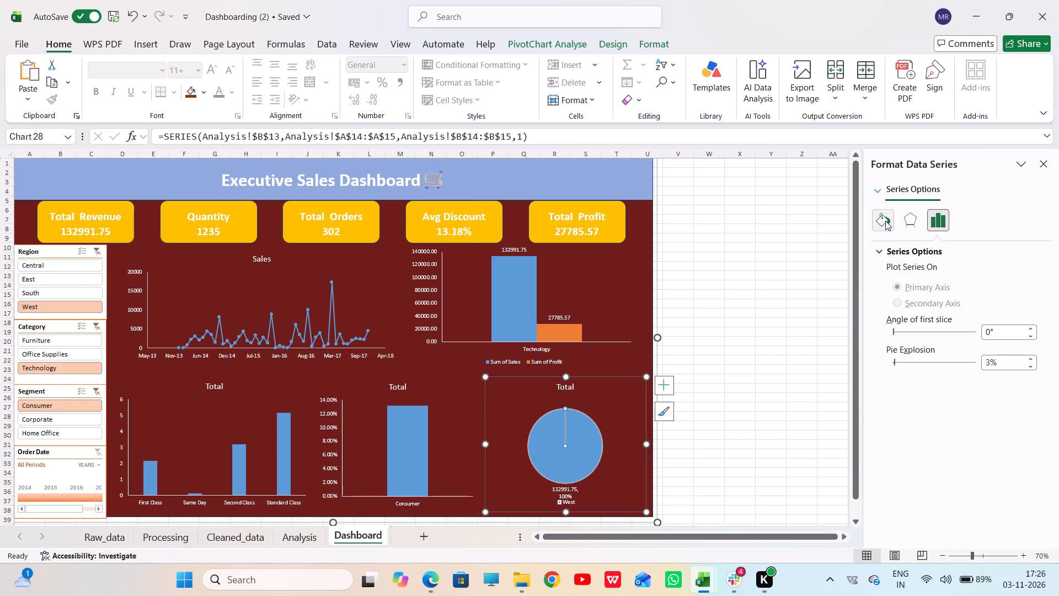
pyautogui.click(884, 220)
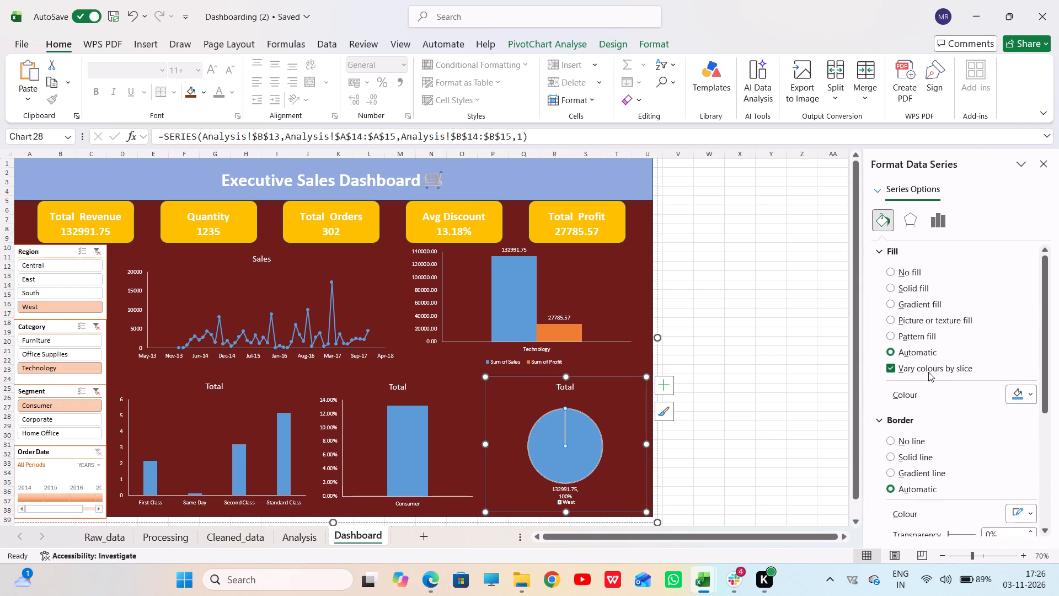
pyautogui.click(894, 368)
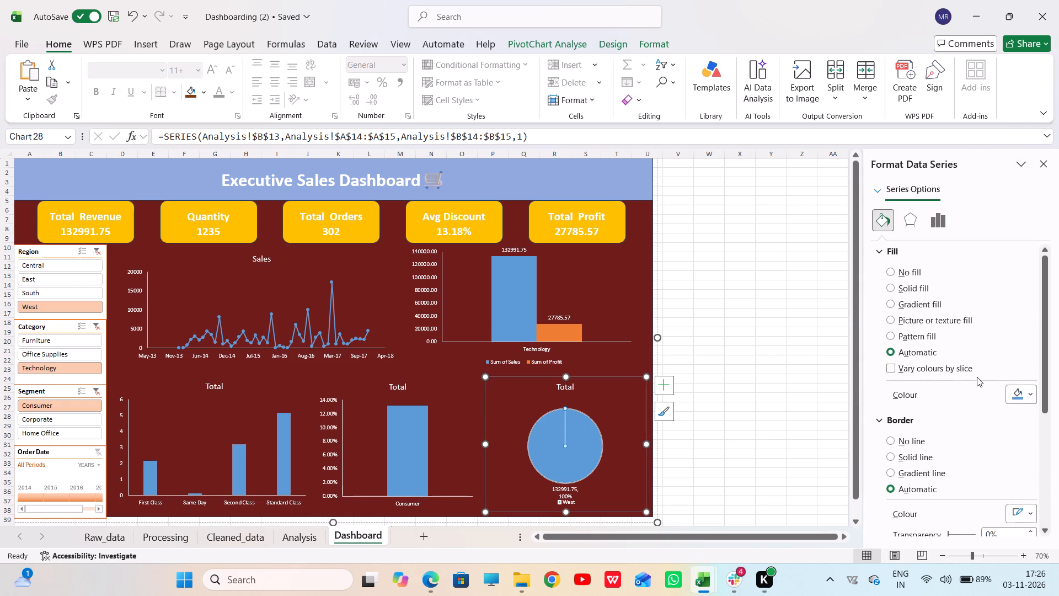
pyautogui.click(1029, 395)
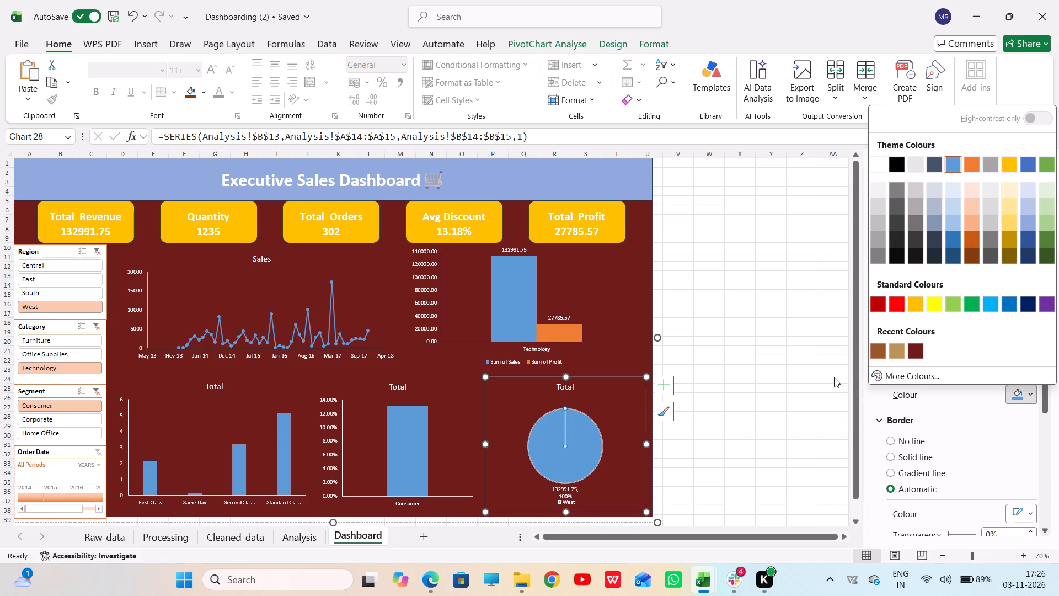
pyautogui.click(815, 366)
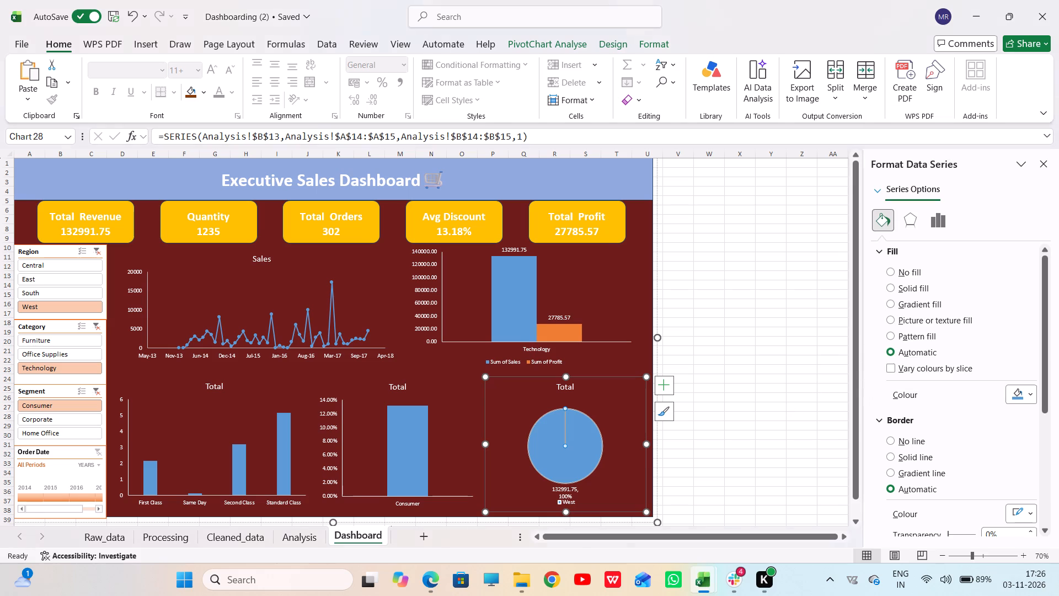
pyautogui.click(798, 377)
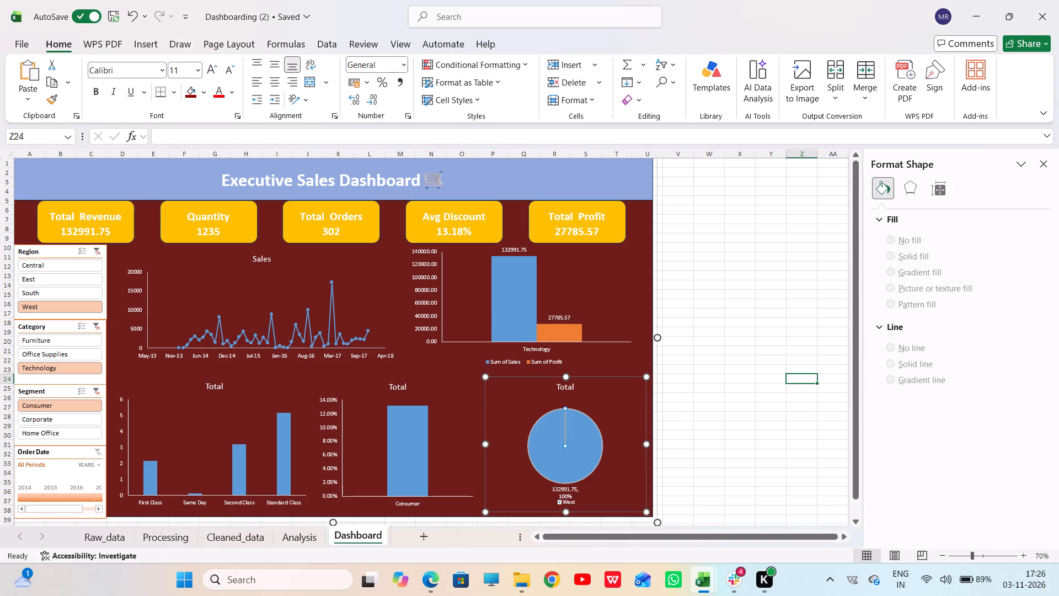
# Filter the dashboard to the South region with the Region slicer.
pyautogui.scroll(-1, 580, 413)
pyautogui.scroll(2, 477, 387)
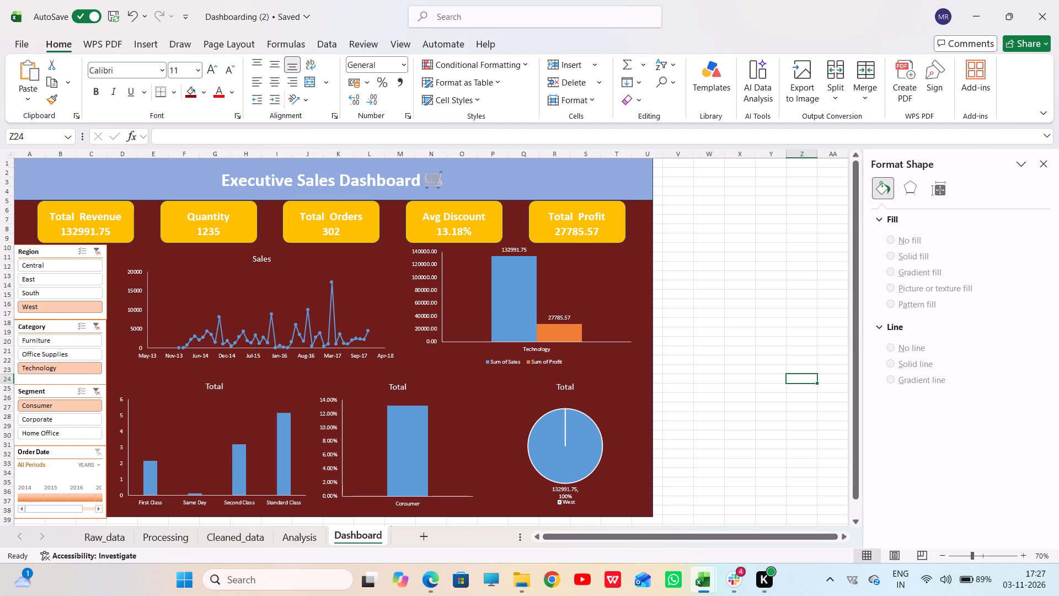
pyautogui.click(80, 289)
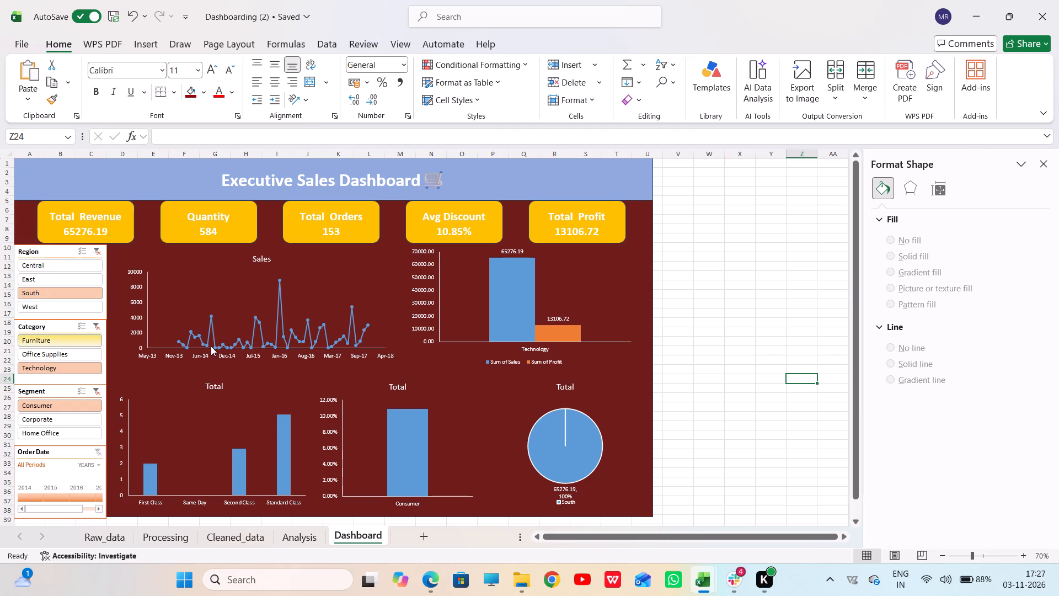
pyautogui.scroll(2, 211, 346)
pyautogui.scroll(-1, 213, 342)
pyautogui.scroll(3, 213, 342)
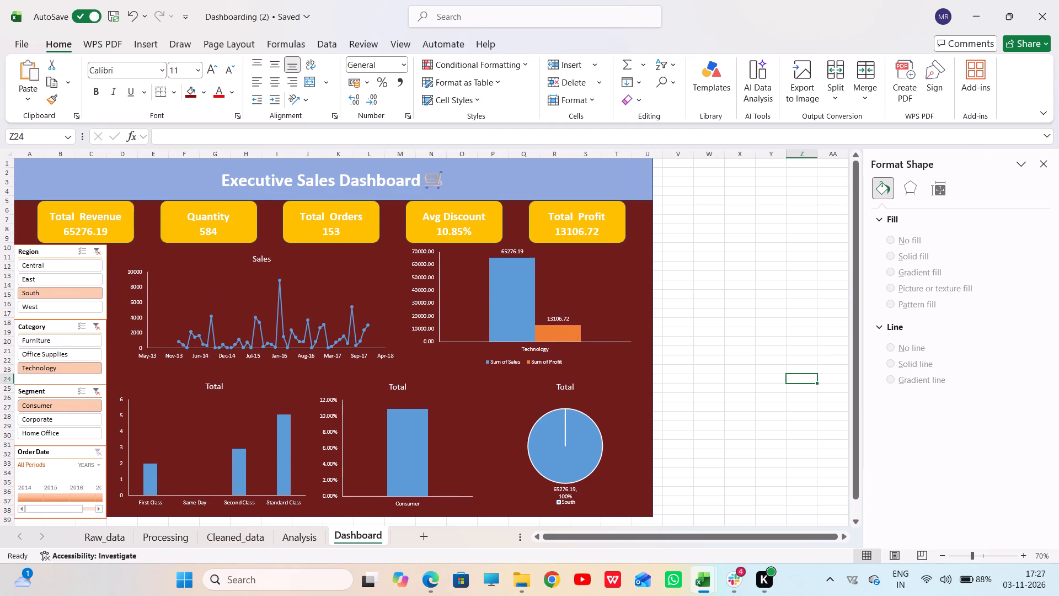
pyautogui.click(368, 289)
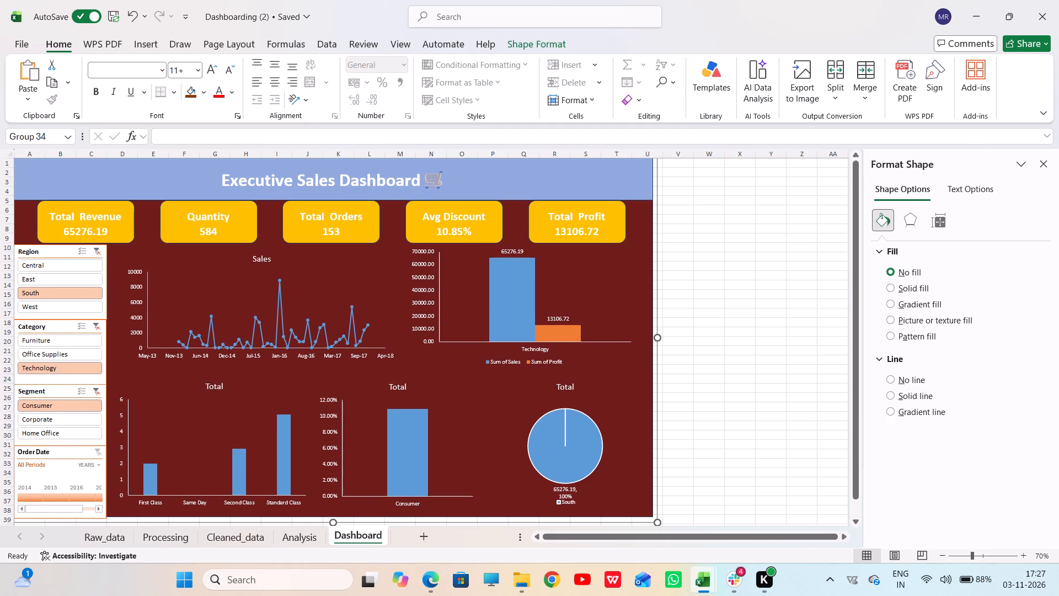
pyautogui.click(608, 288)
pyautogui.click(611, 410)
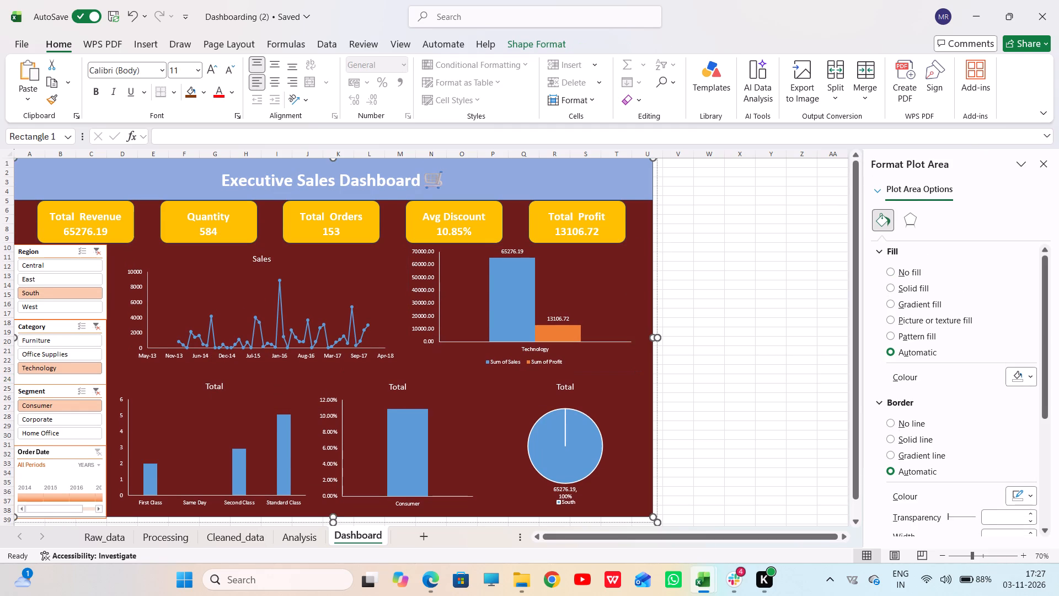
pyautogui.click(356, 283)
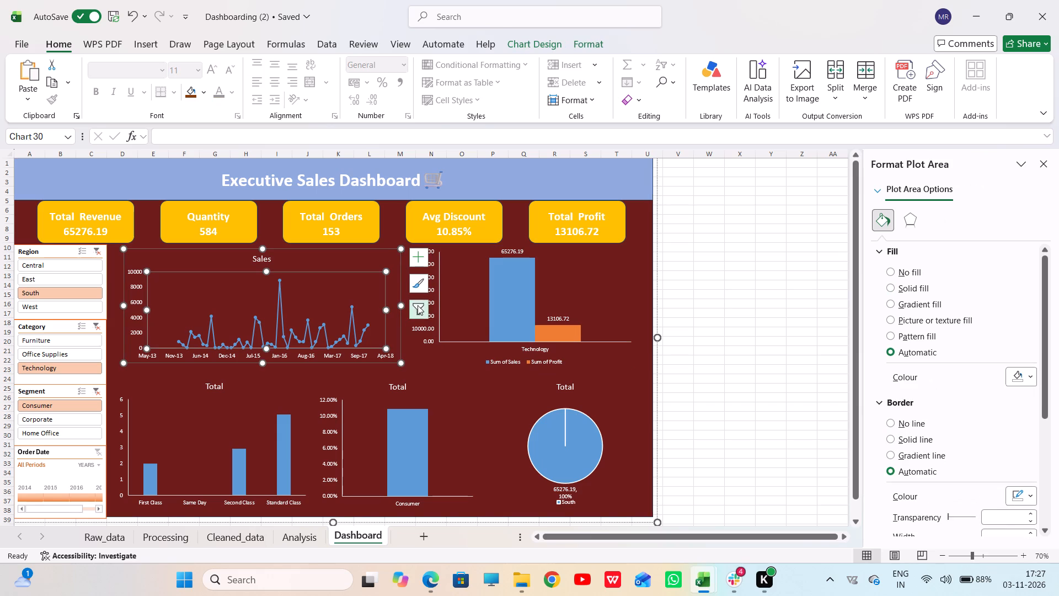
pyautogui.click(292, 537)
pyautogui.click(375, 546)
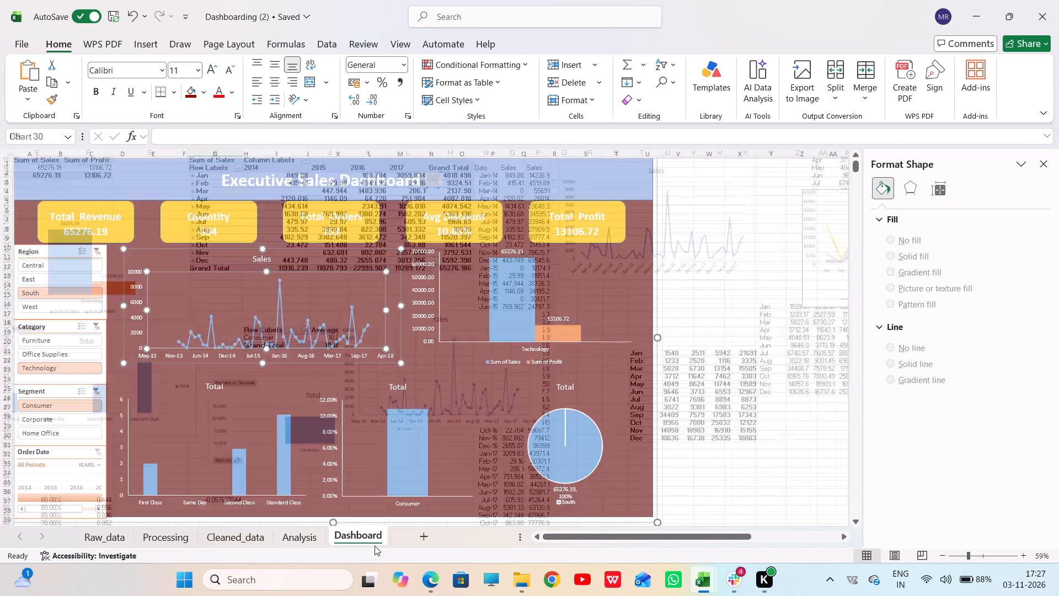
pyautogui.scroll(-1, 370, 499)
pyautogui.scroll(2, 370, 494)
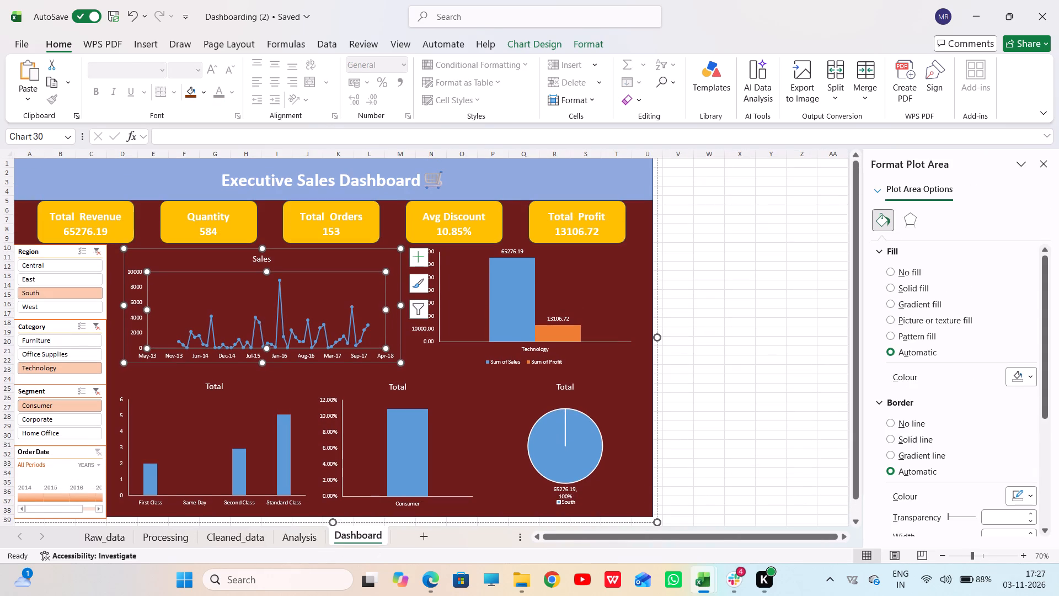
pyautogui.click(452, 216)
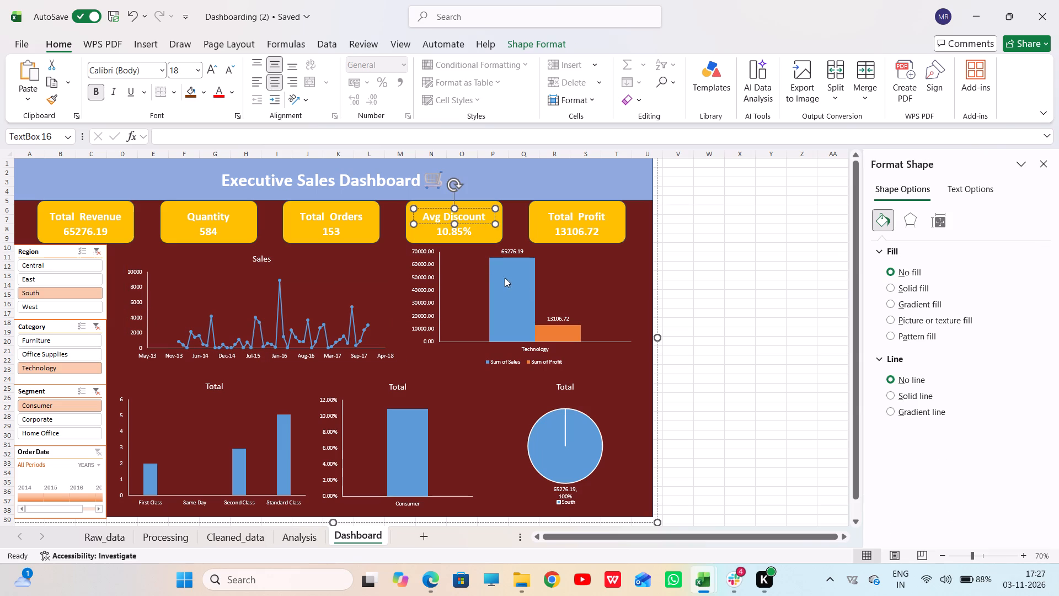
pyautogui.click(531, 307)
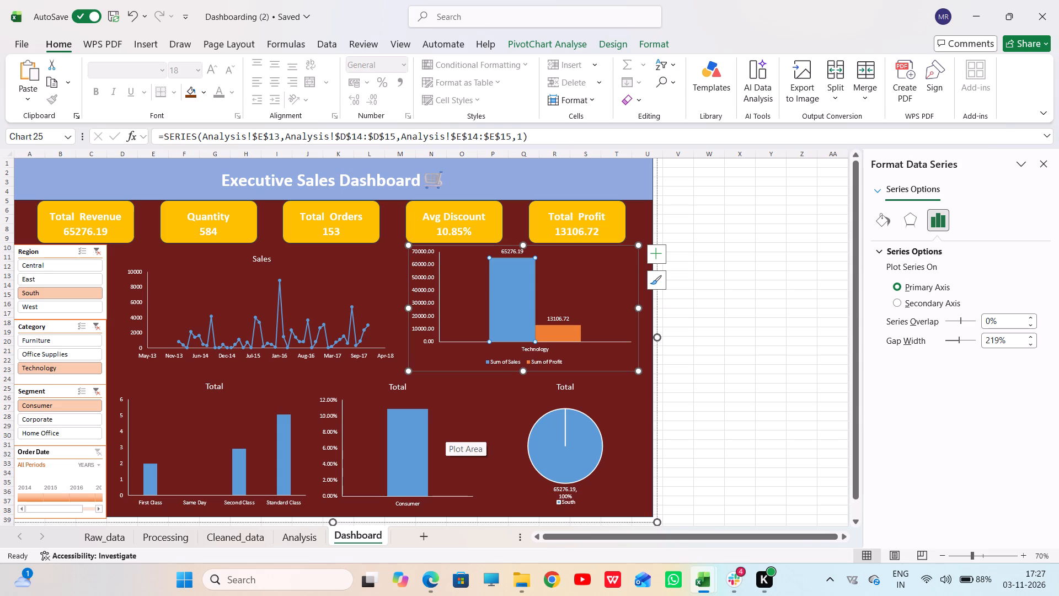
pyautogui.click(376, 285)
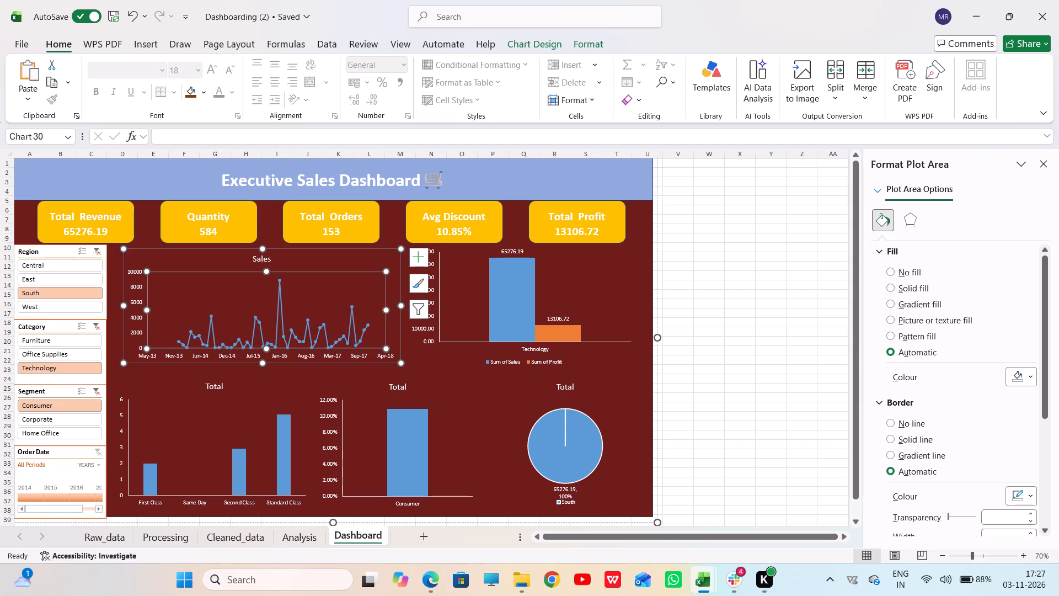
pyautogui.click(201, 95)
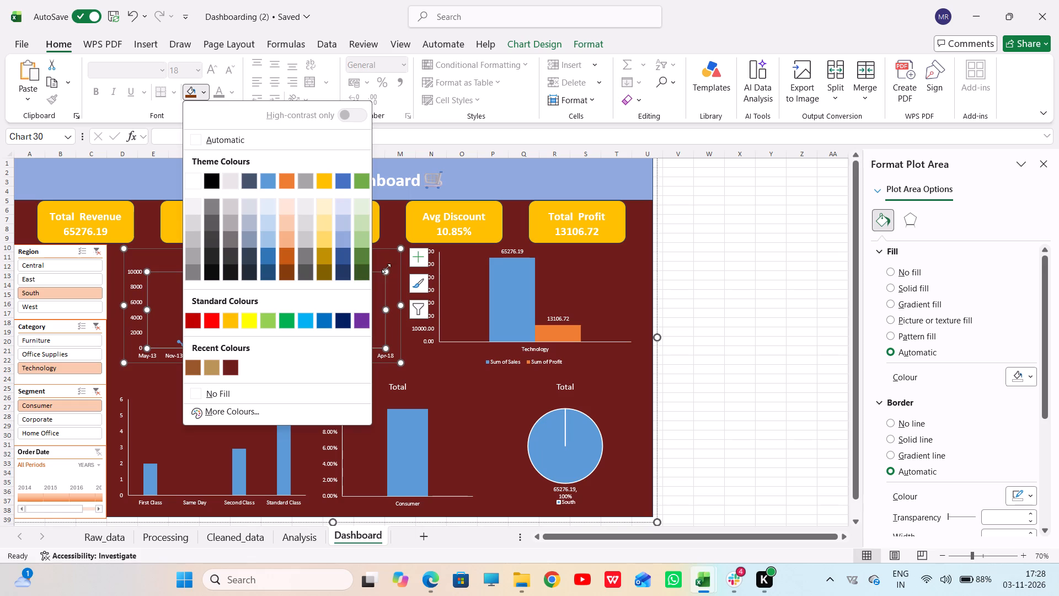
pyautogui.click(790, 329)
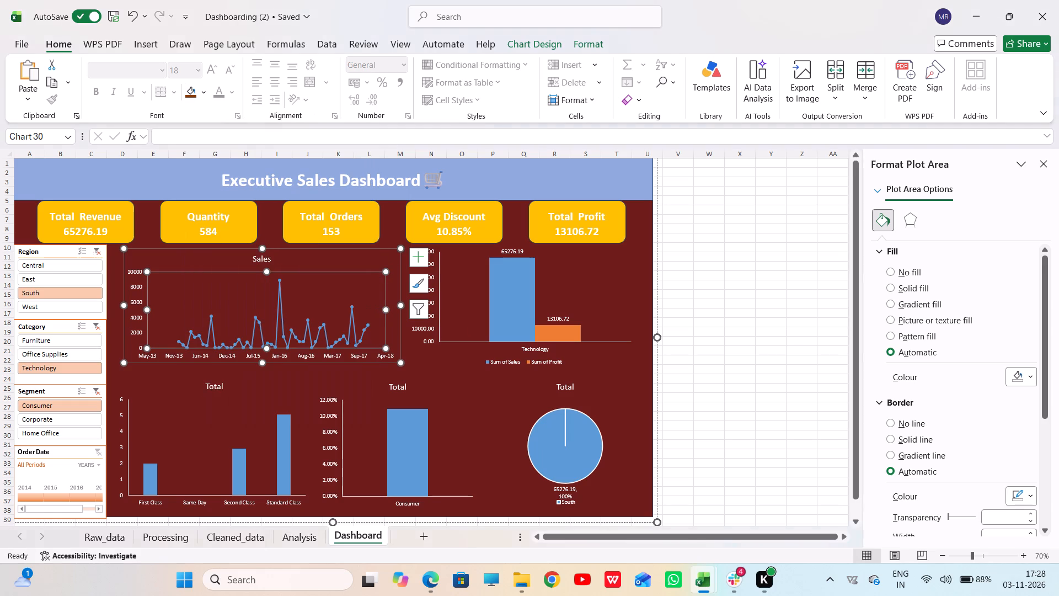
# Fill the dashboard's large background rectangle with the darker blue main theme colour.
pyautogui.click(477, 392)
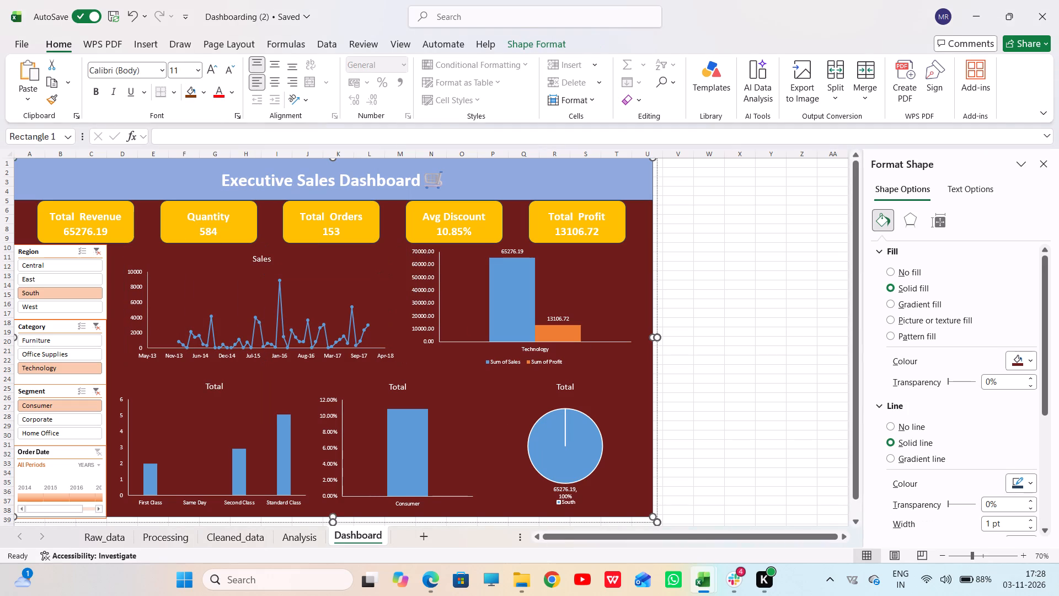
pyautogui.click(200, 92)
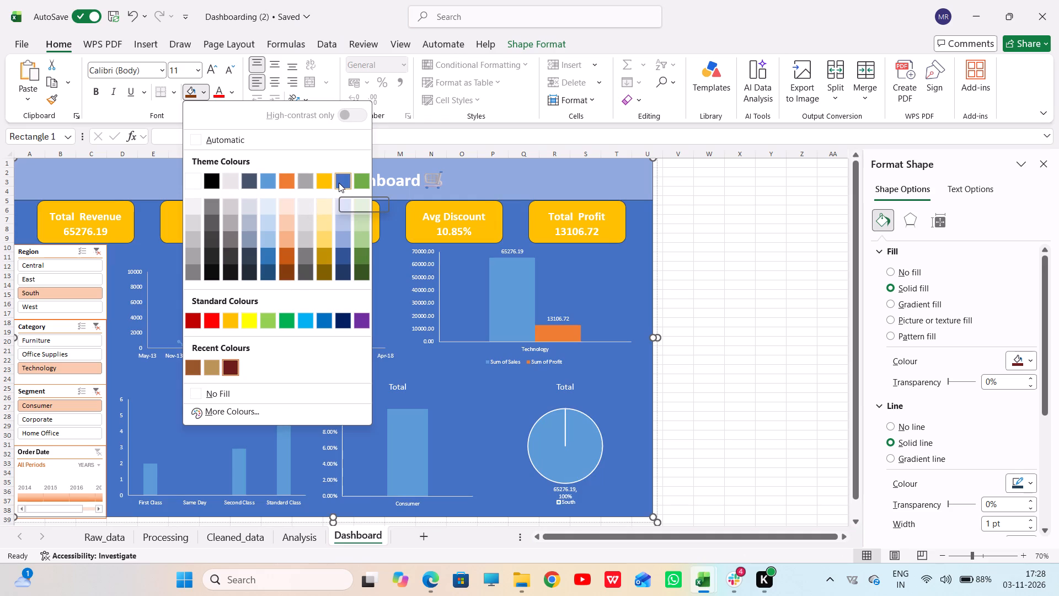
pyautogui.click(339, 183)
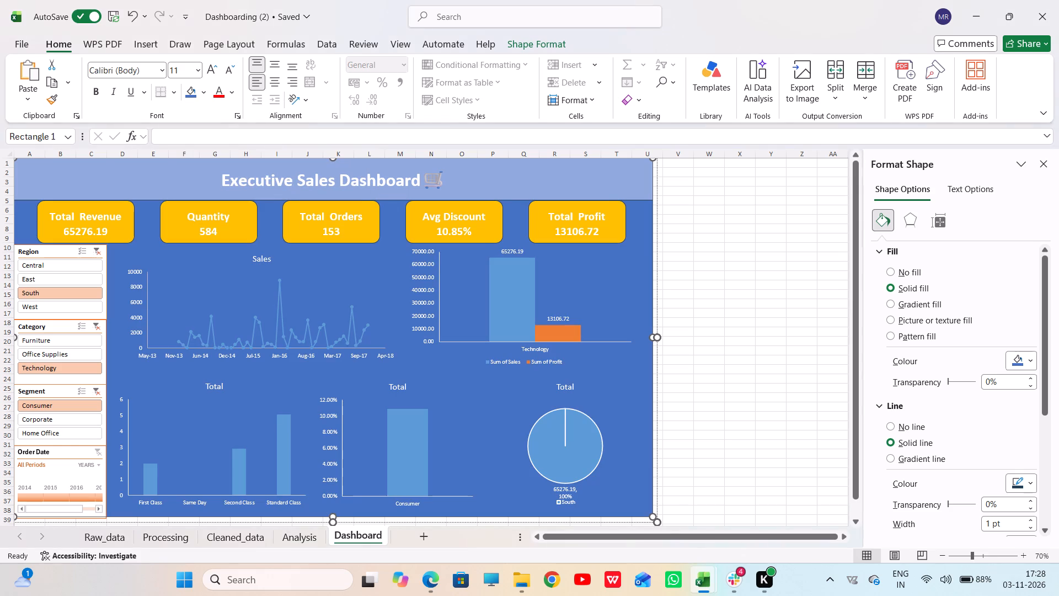
pyautogui.click(774, 348)
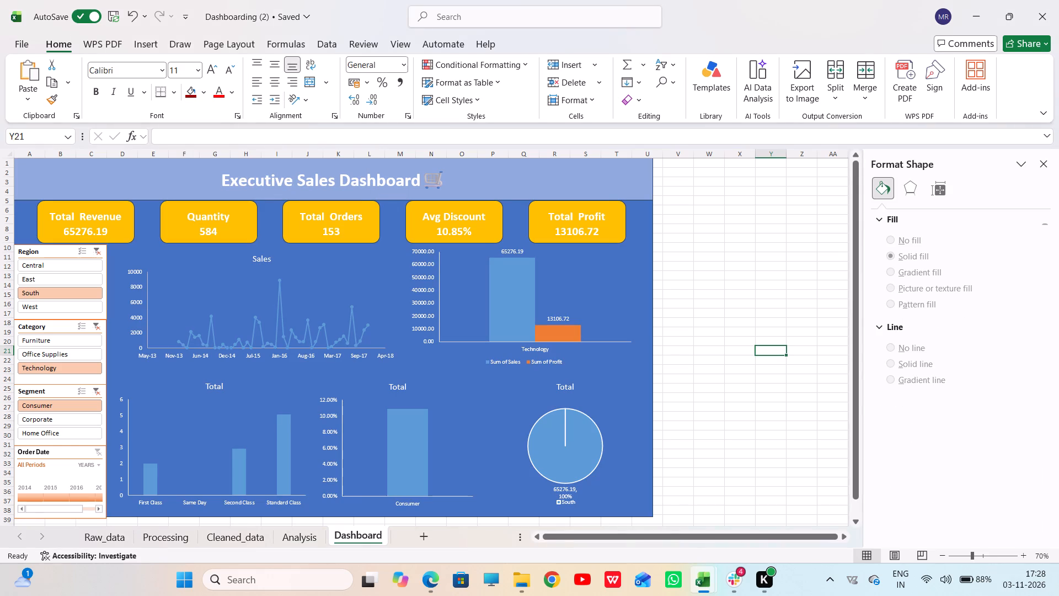
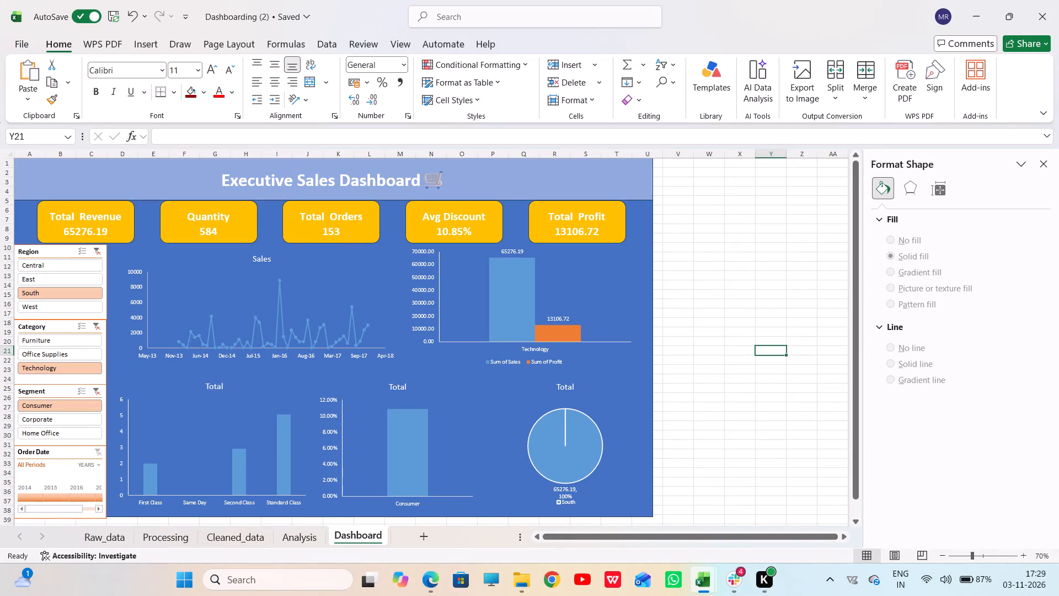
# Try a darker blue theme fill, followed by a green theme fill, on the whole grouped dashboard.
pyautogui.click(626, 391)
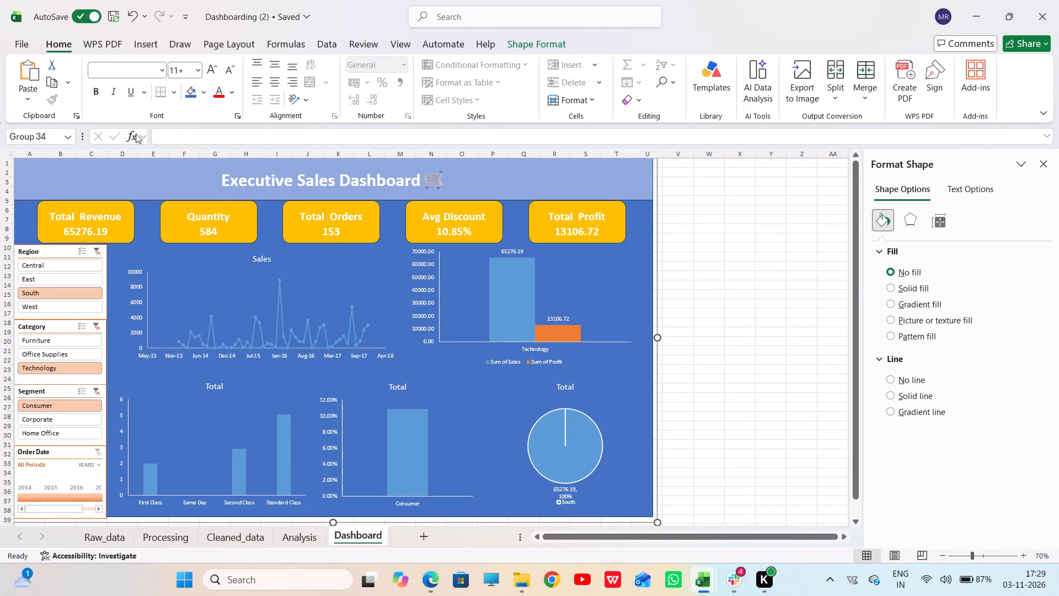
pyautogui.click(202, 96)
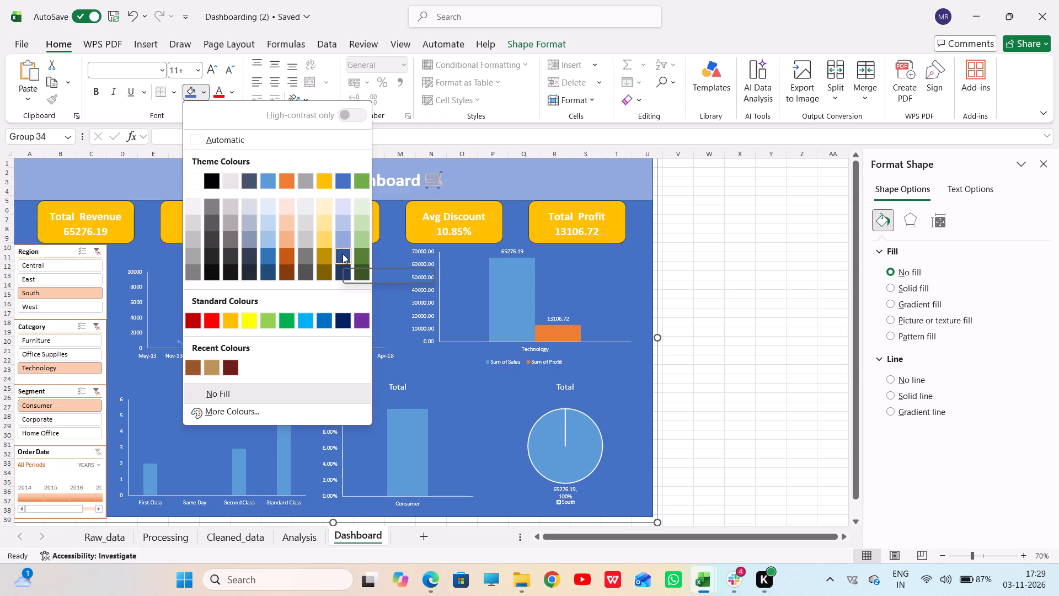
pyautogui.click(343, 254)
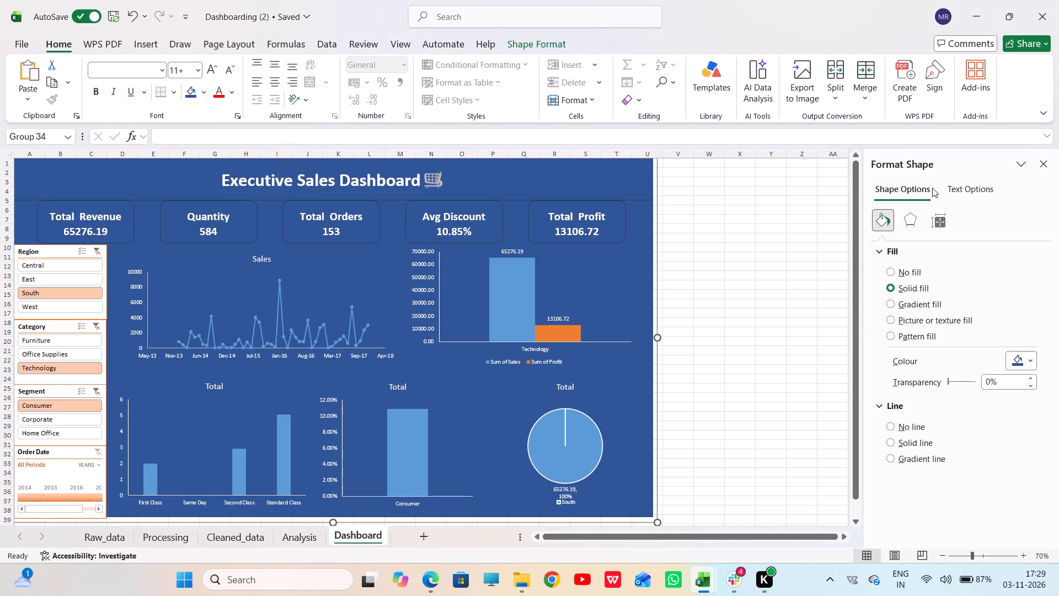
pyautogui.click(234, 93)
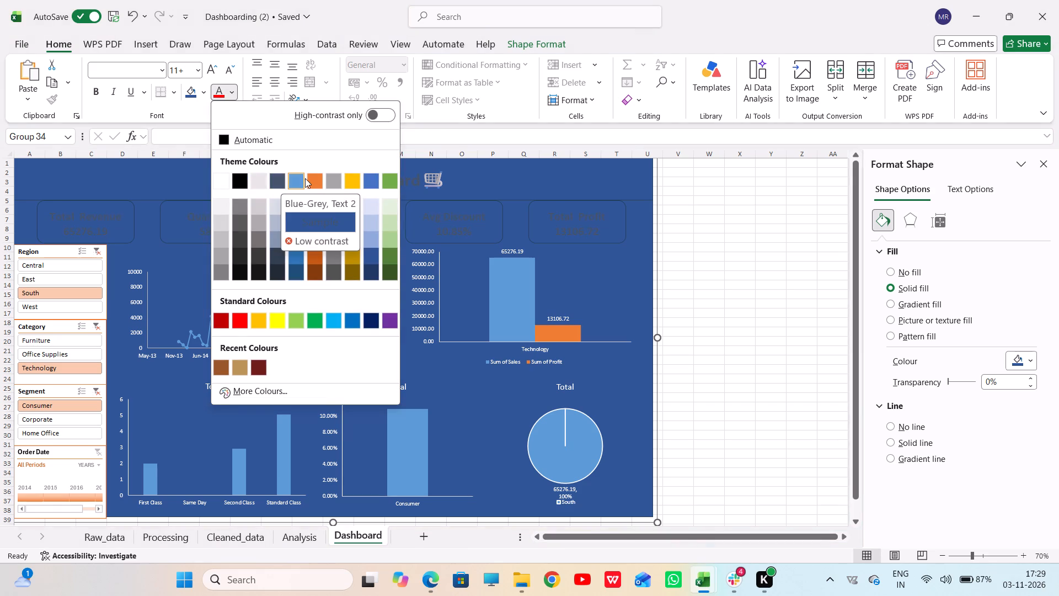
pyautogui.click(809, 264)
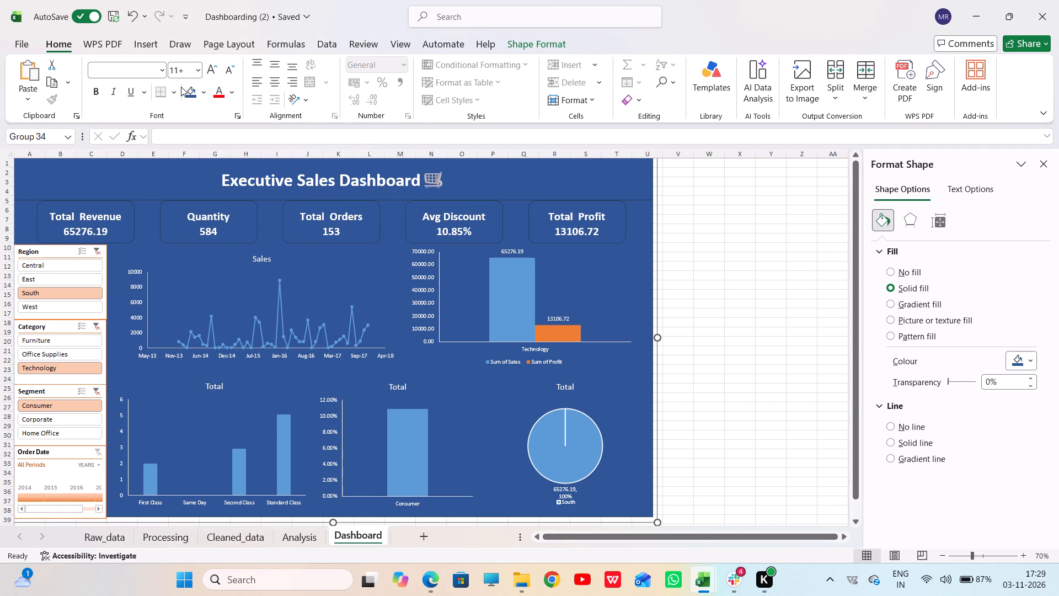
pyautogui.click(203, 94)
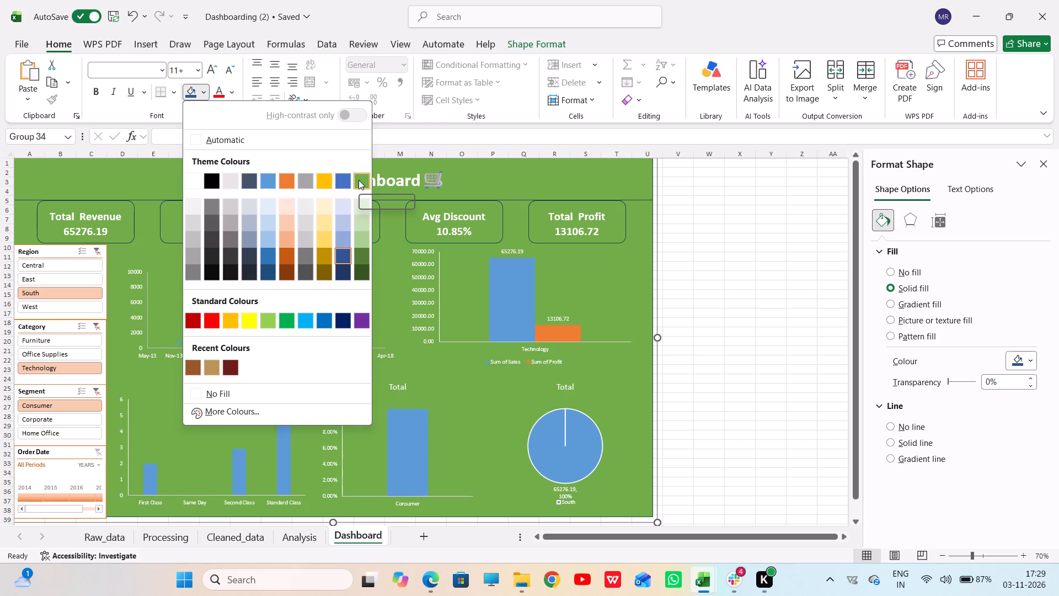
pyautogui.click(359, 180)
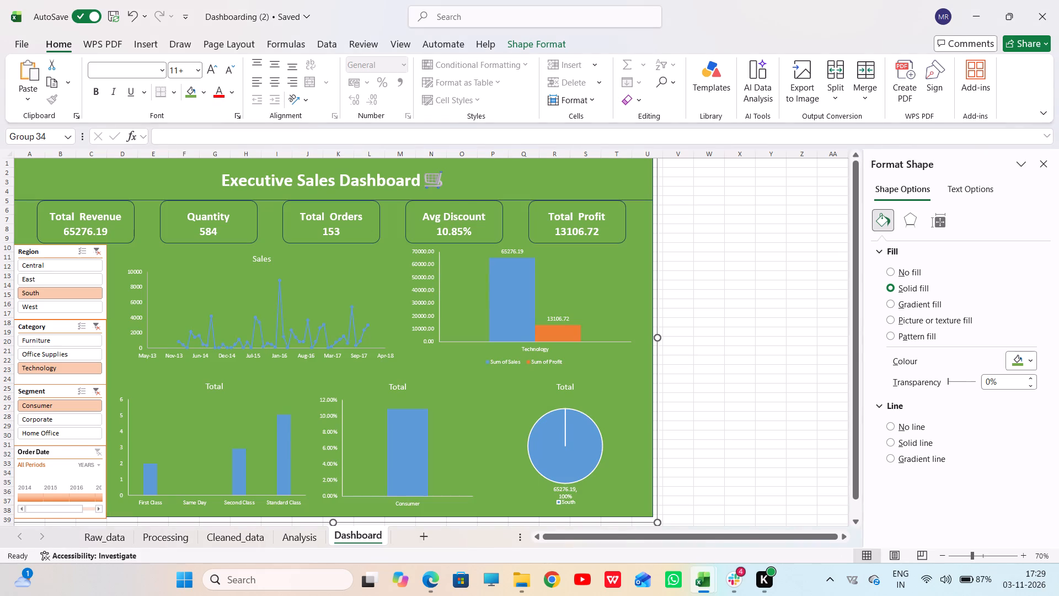
# Fill the whole grouped dashboard, including the banner and KPI cards, with the orange theme colour.
pyautogui.click(207, 95)
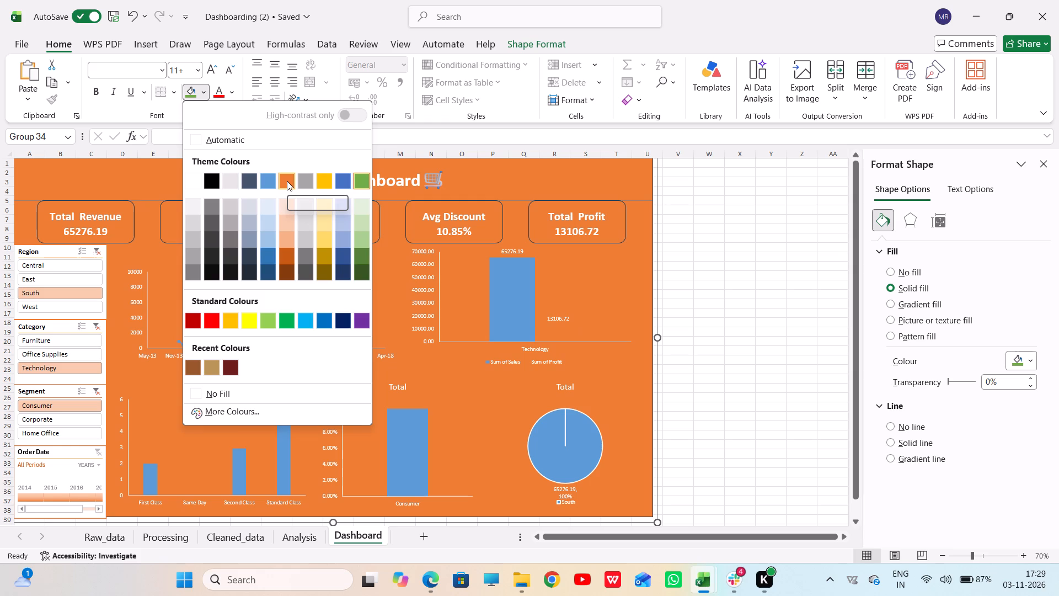
pyautogui.click(287, 181)
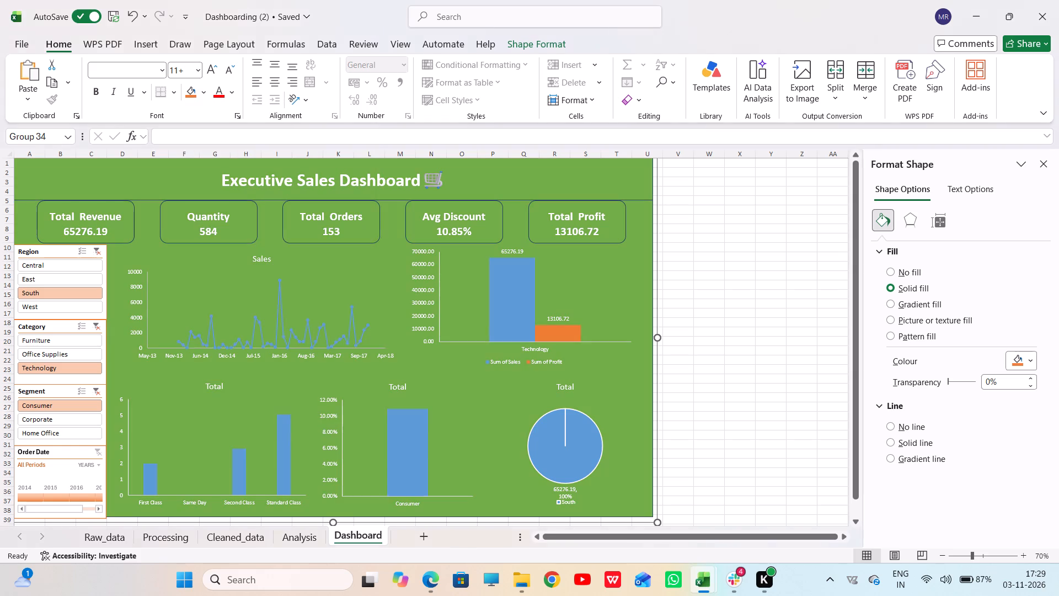
pyautogui.click(728, 275)
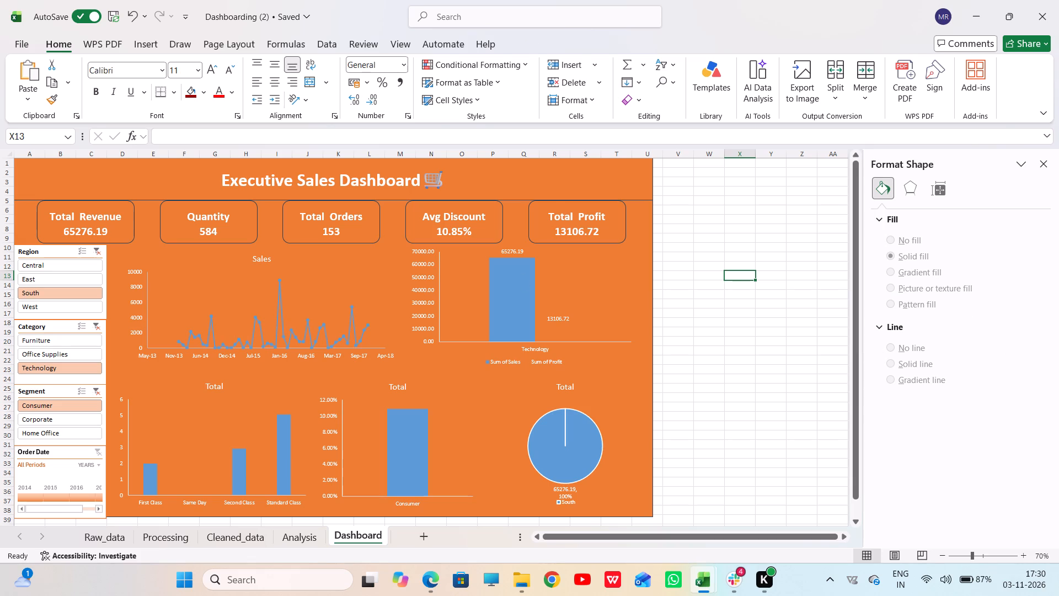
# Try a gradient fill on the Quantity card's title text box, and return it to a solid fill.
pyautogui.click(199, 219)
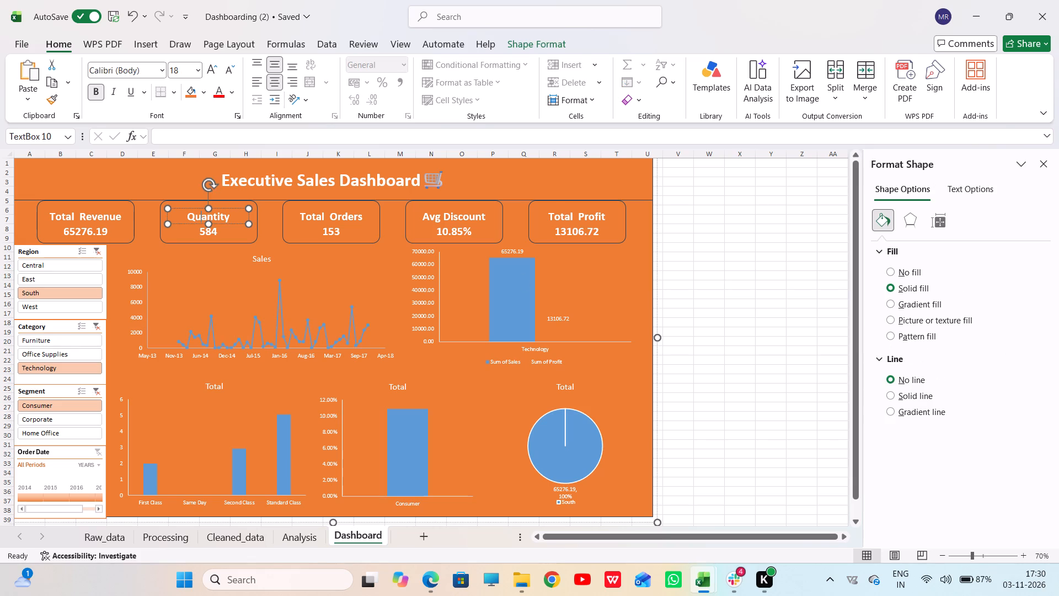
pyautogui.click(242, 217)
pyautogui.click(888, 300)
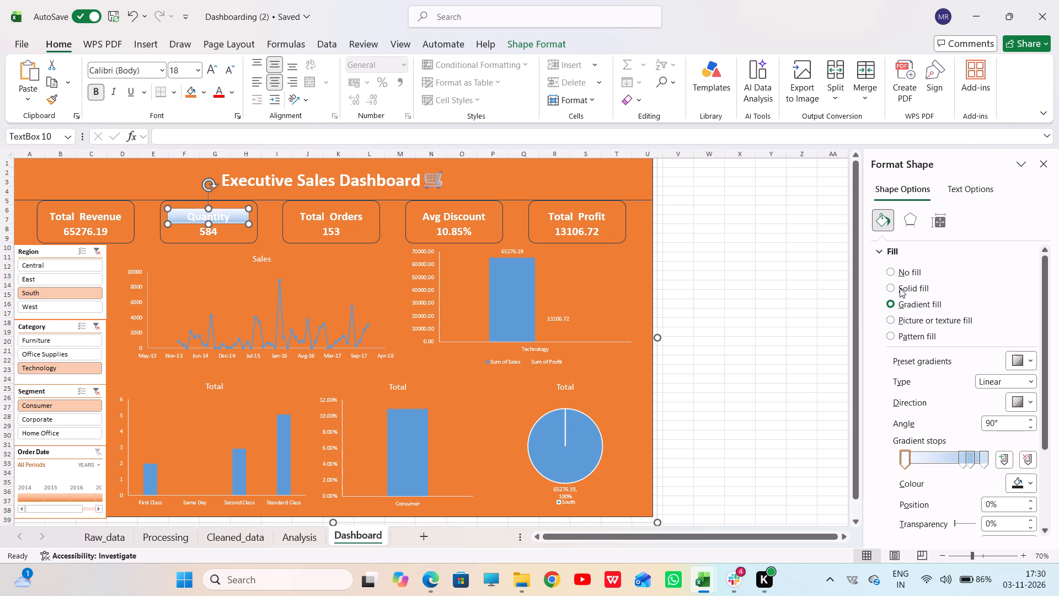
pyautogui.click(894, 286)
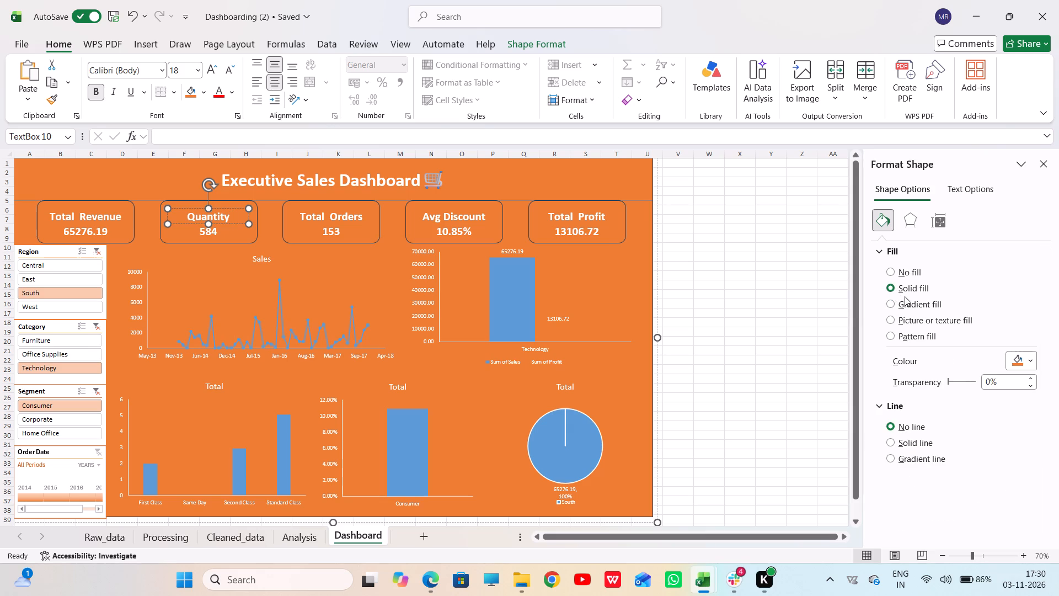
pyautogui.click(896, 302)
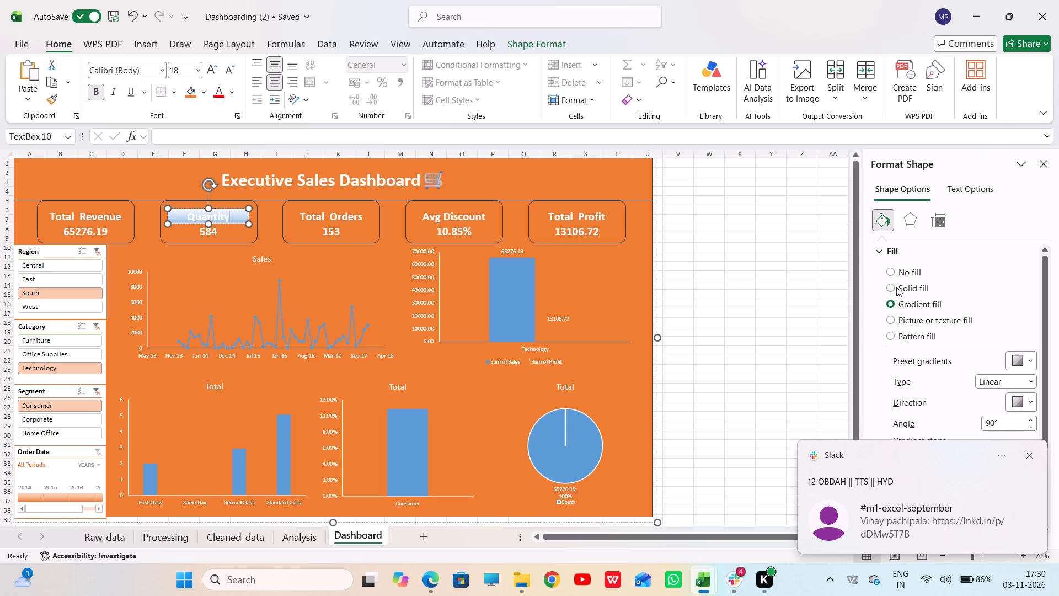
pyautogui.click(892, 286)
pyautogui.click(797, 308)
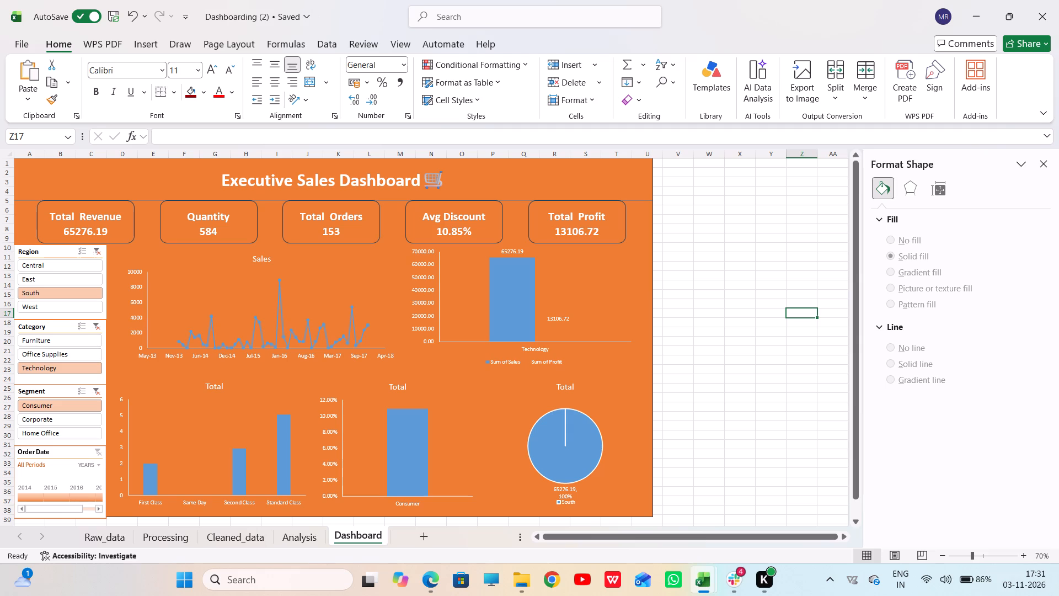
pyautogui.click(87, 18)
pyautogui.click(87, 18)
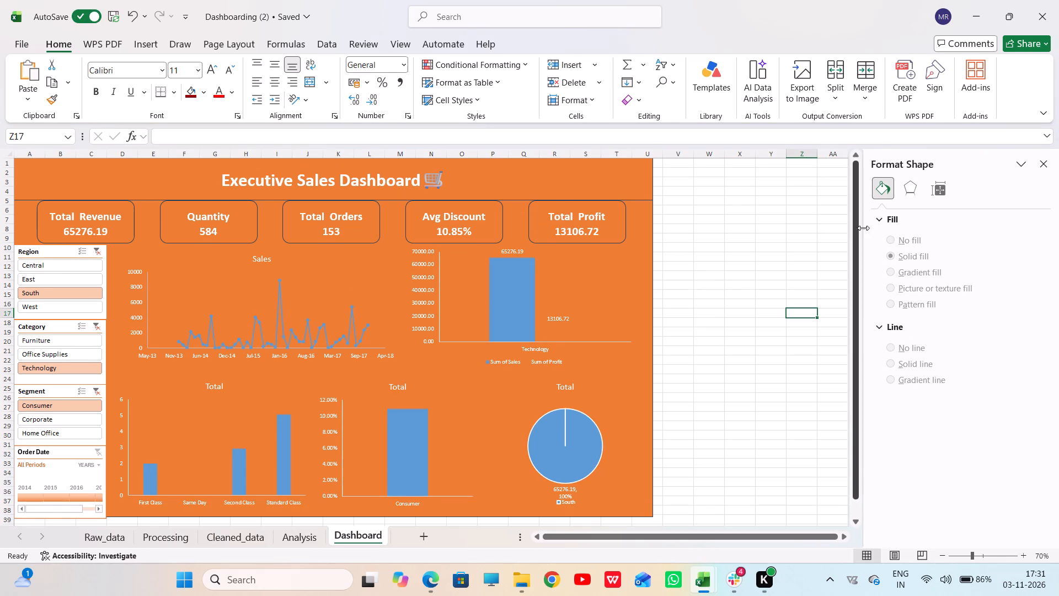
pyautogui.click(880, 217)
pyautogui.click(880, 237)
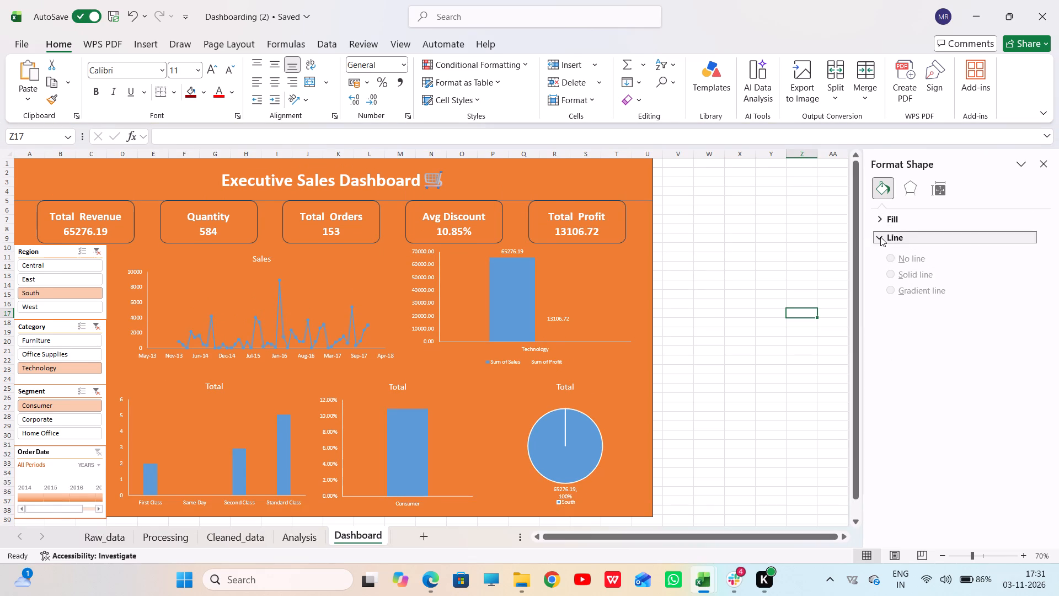